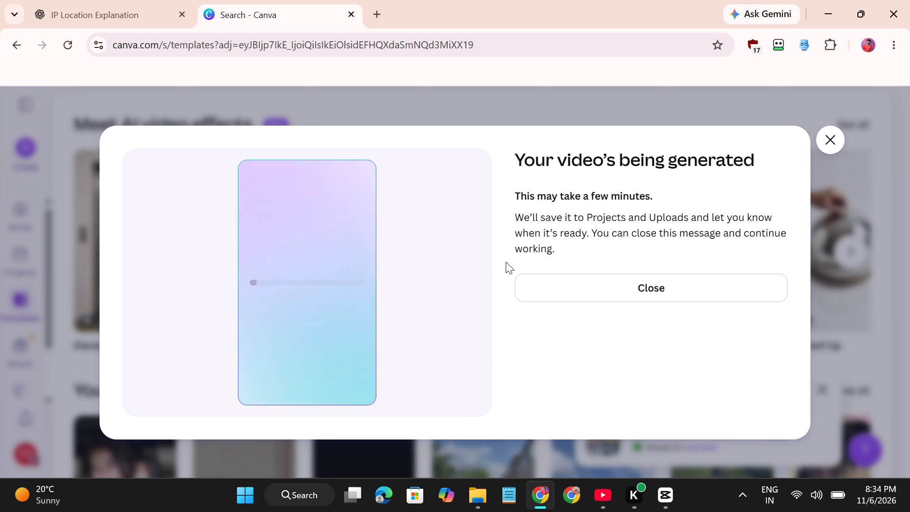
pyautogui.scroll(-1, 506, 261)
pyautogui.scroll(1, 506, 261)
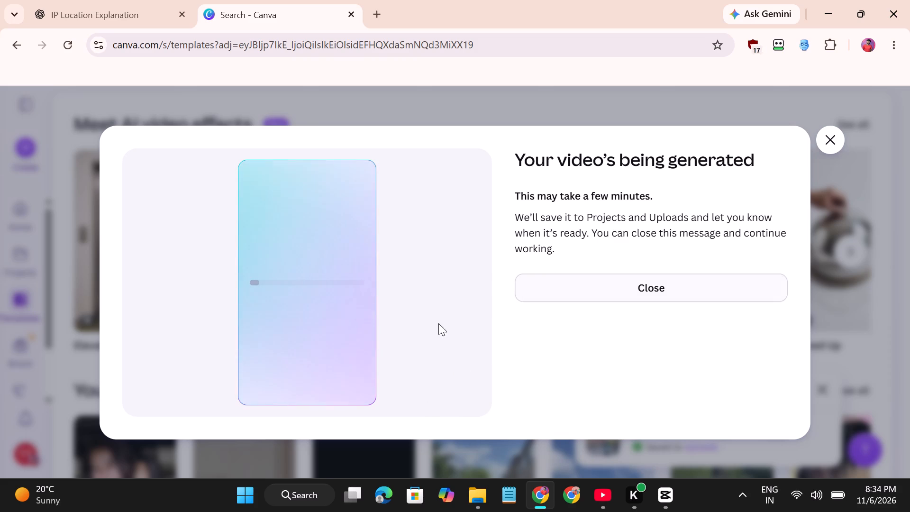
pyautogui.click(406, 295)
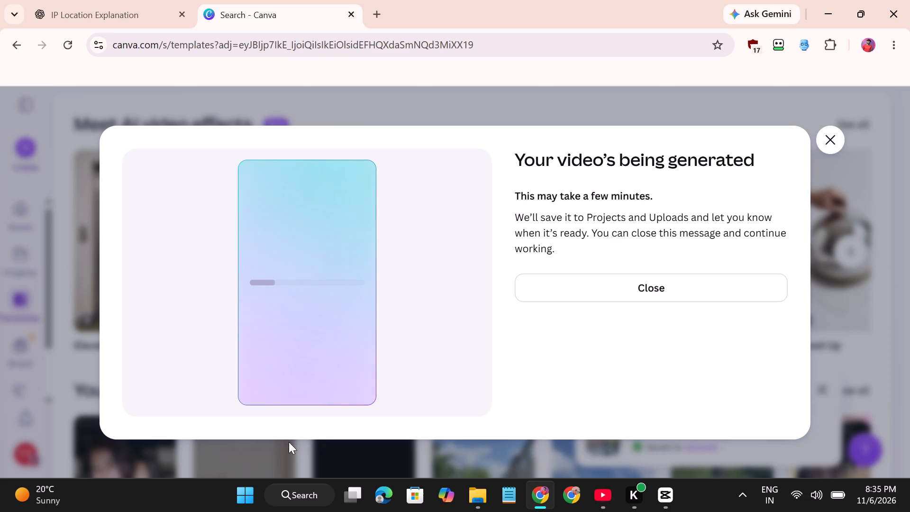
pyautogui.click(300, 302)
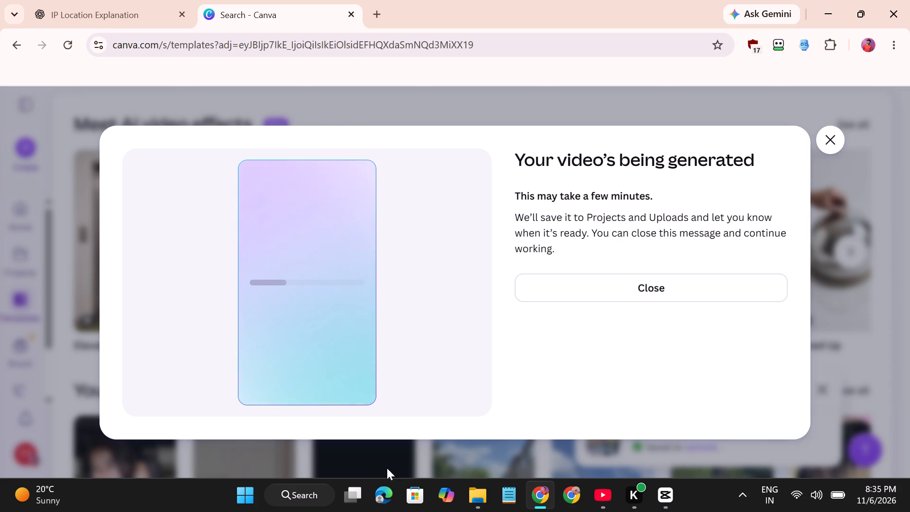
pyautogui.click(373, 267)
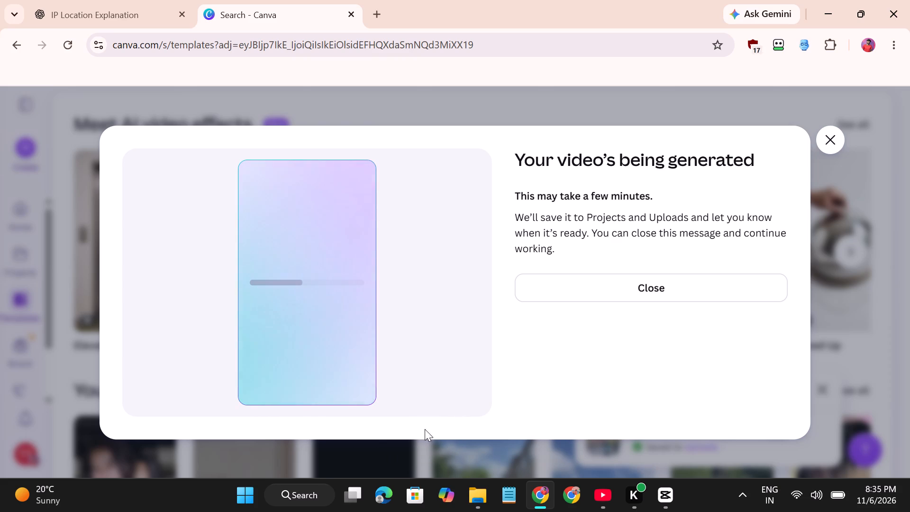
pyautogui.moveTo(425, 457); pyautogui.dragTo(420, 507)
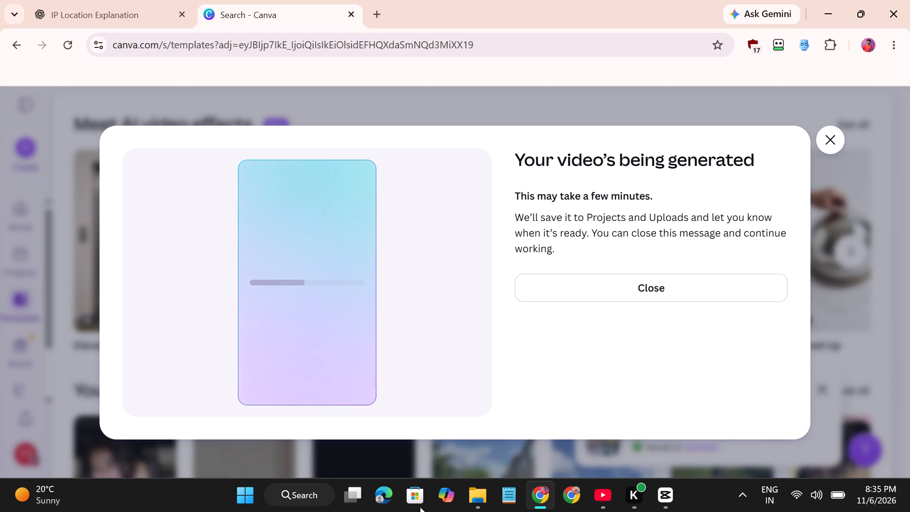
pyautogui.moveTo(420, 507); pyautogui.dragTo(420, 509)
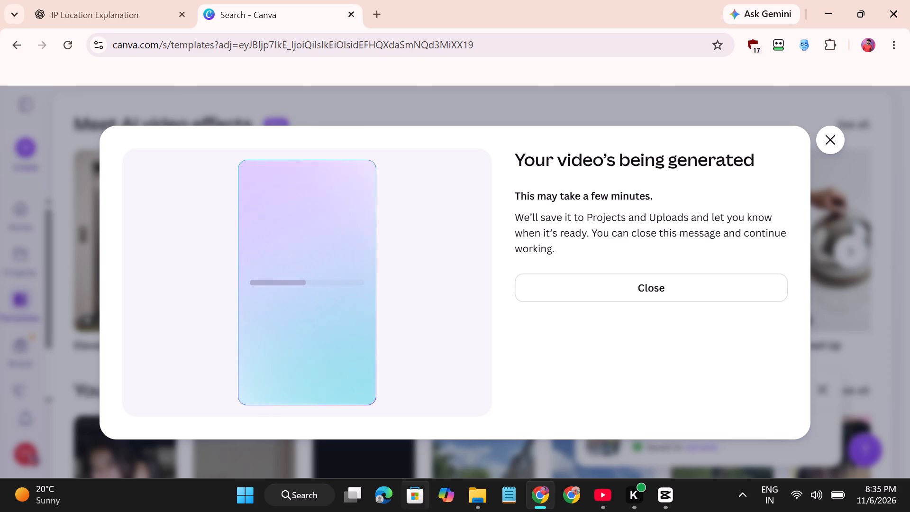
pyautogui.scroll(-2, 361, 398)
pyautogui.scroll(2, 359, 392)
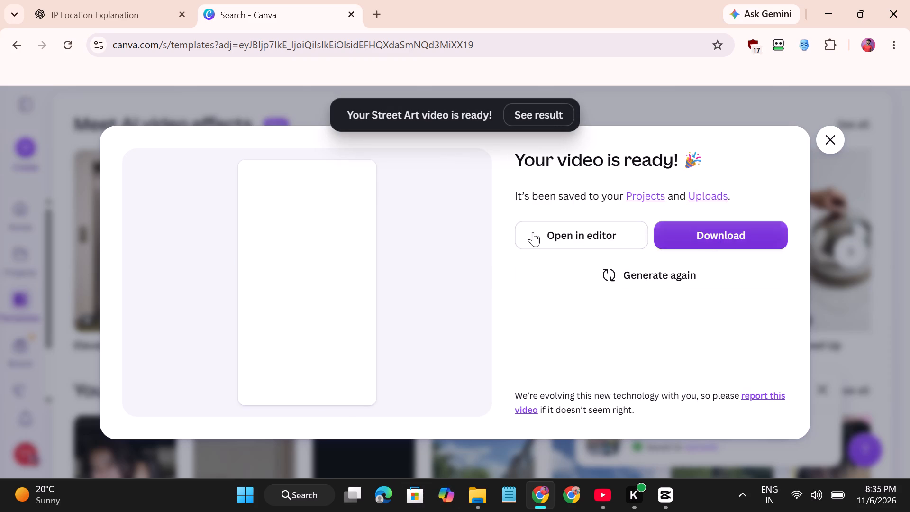
# Open the generated Street Art video in the editor and switch from the timeline to the page view.
pyautogui.click(564, 232)
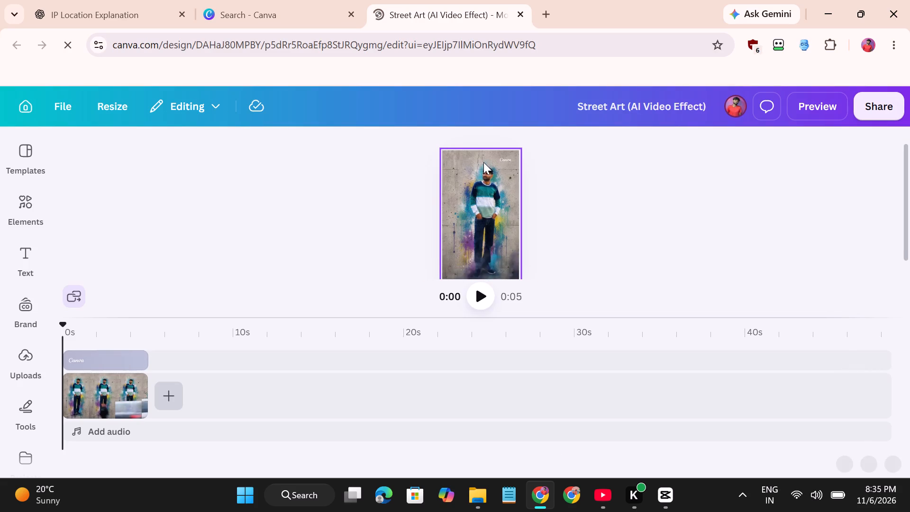
pyautogui.scroll(4, 483, 162)
pyautogui.scroll(3, 497, 212)
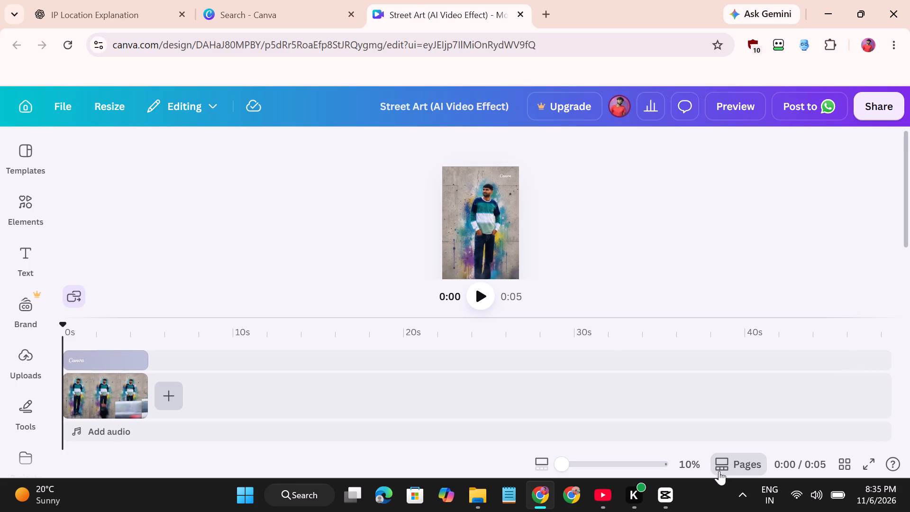
pyautogui.click(719, 460)
pyautogui.scroll(4, 525, 275)
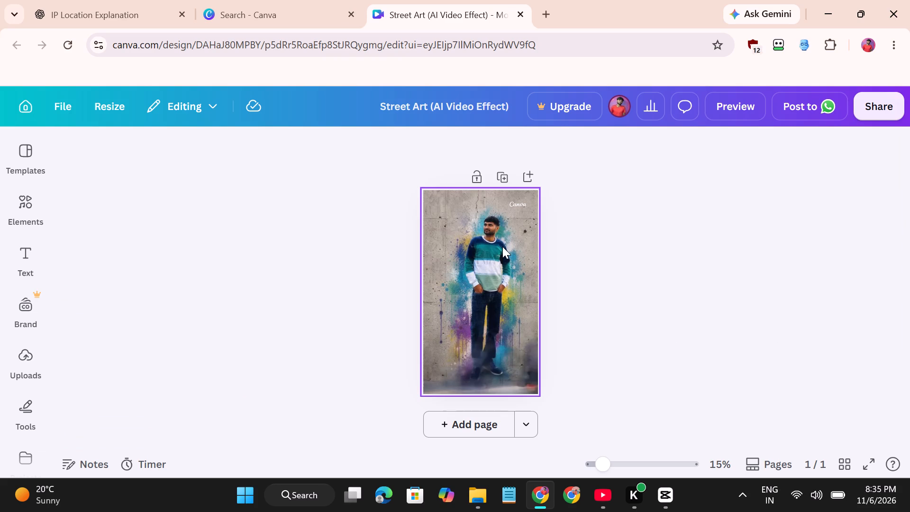
pyautogui.scroll(5, 502, 247)
# Play the Street Art video on the page and replay it to review the effect.
pyautogui.click(493, 229)
pyautogui.click(493, 229)
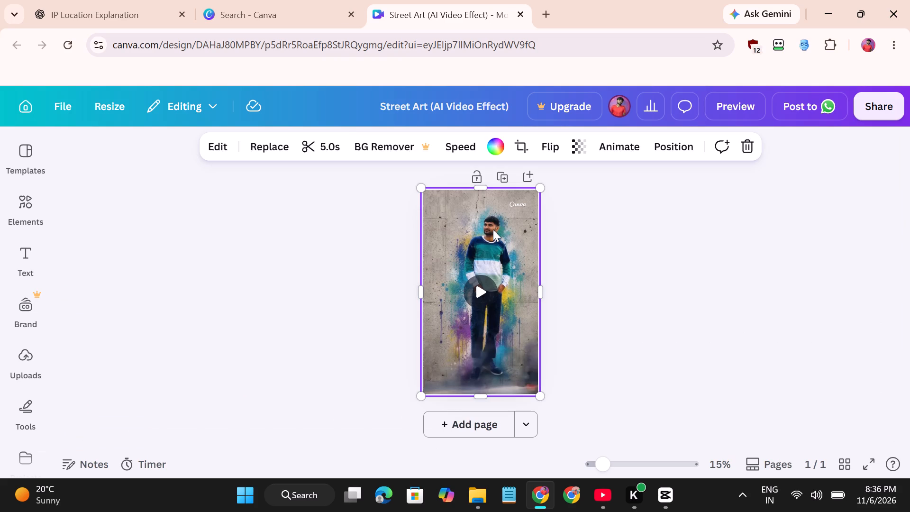
pyautogui.click(485, 302)
pyautogui.click(480, 294)
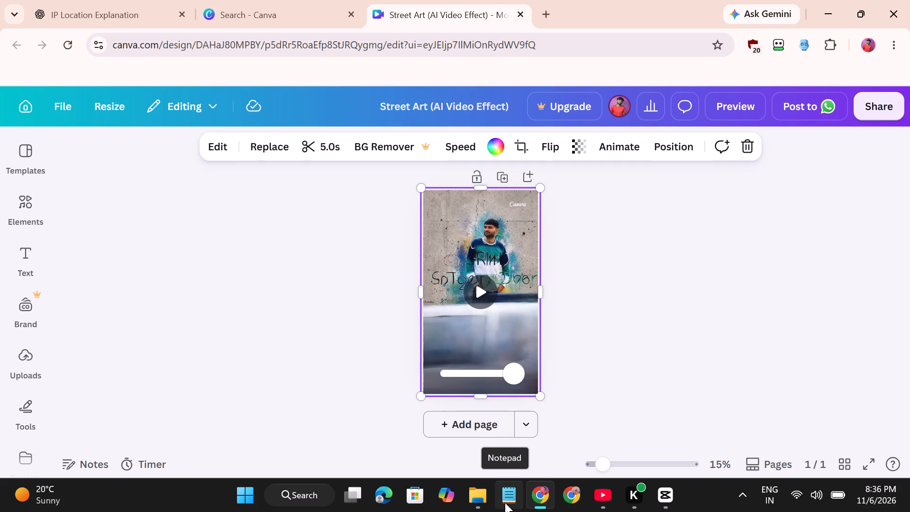
pyautogui.click(582, 258)
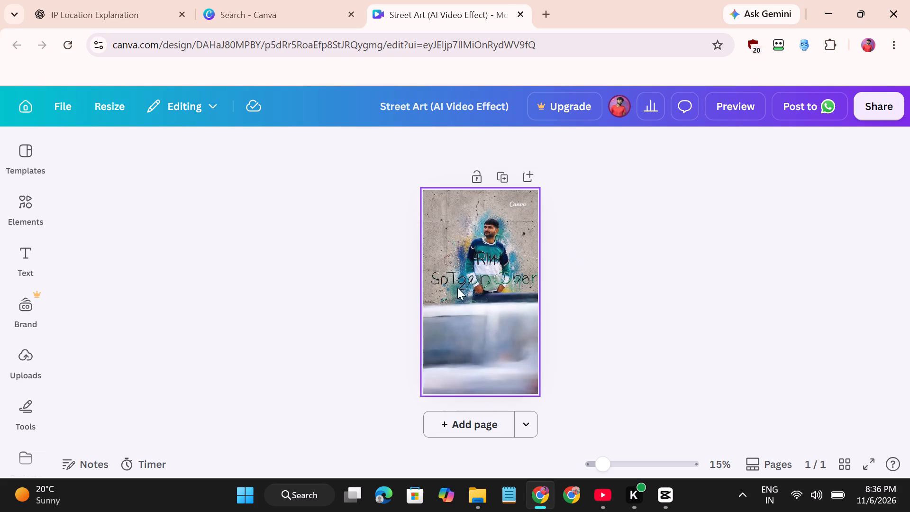
pyautogui.click(487, 252)
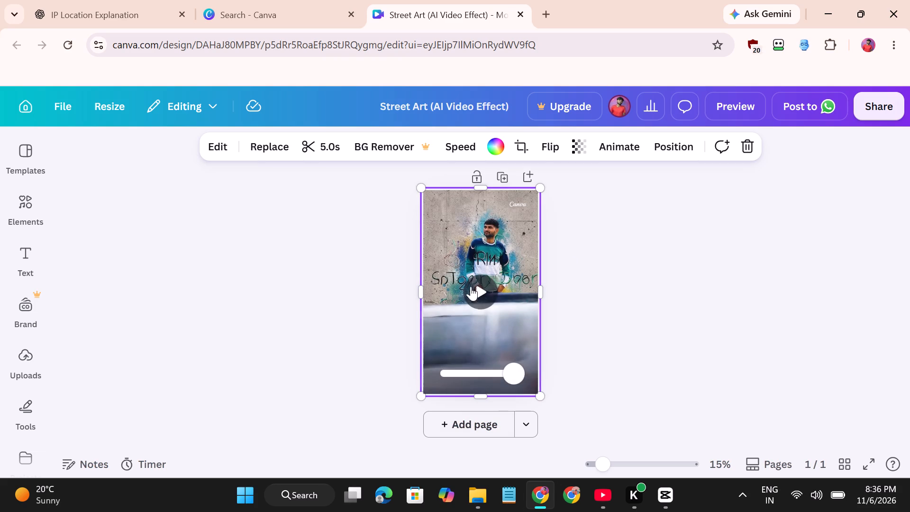
pyautogui.click(479, 291)
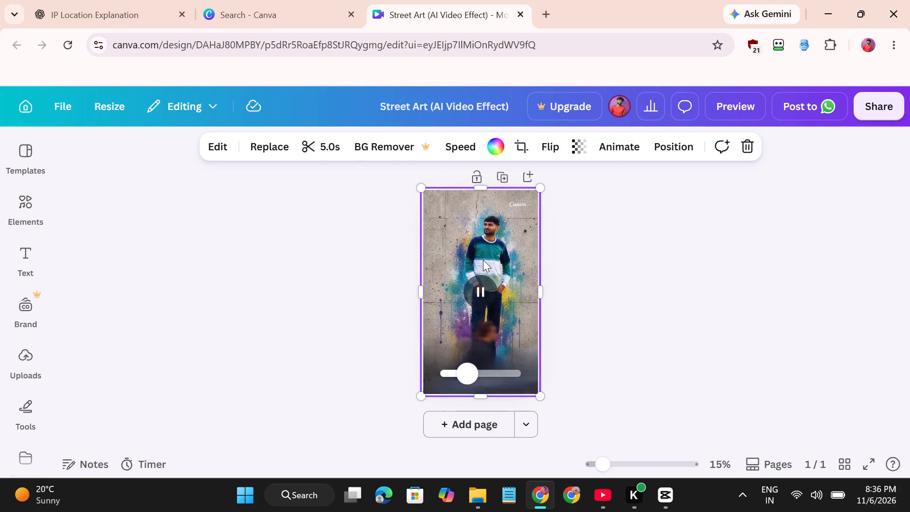
# Examine the video frame from top to bottom at 90% zoom, and return to a whole-page view at 13%.
pyautogui.click(606, 465)
pyautogui.moveTo(606, 465); pyautogui.dragTo(648, 467)
pyautogui.scroll(3, 577, 259)
pyautogui.scroll(-1, 577, 259)
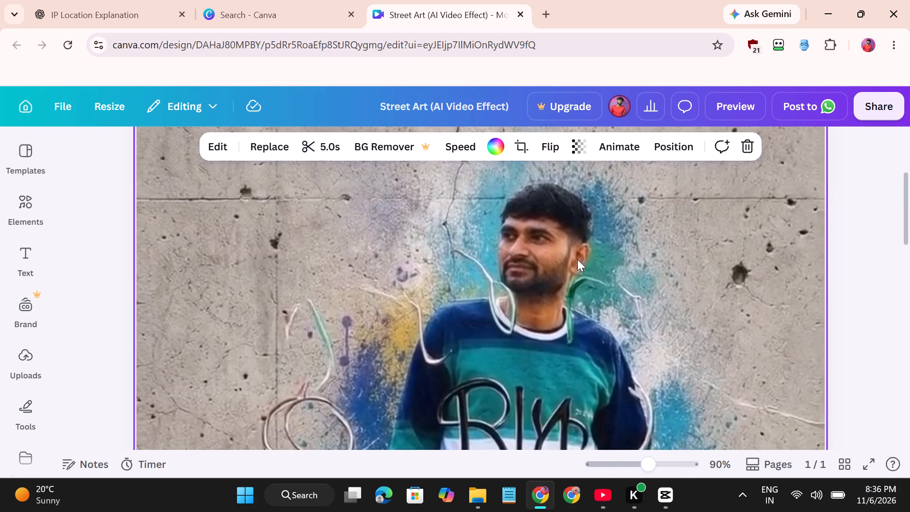
pyautogui.scroll(-1, 577, 259)
pyautogui.scroll(1, 577, 259)
pyautogui.scroll(-1, 577, 259)
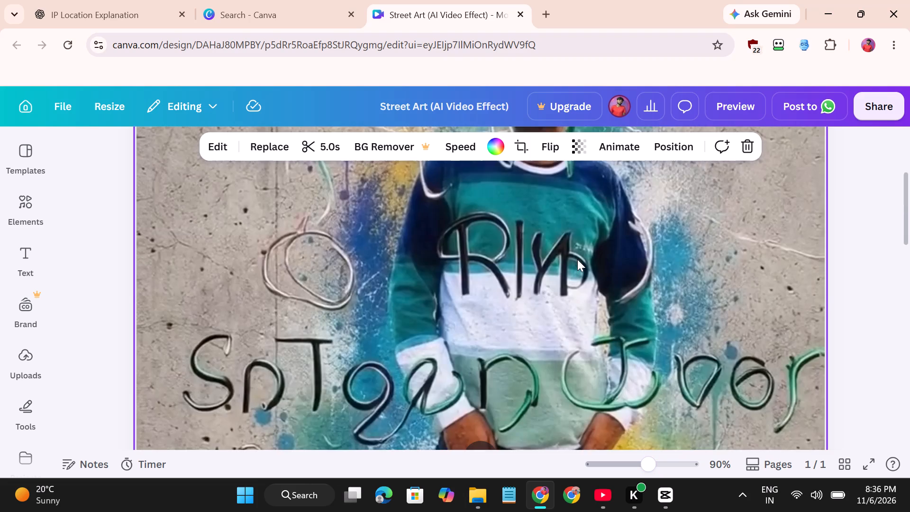
pyautogui.scroll(-4, 577, 259)
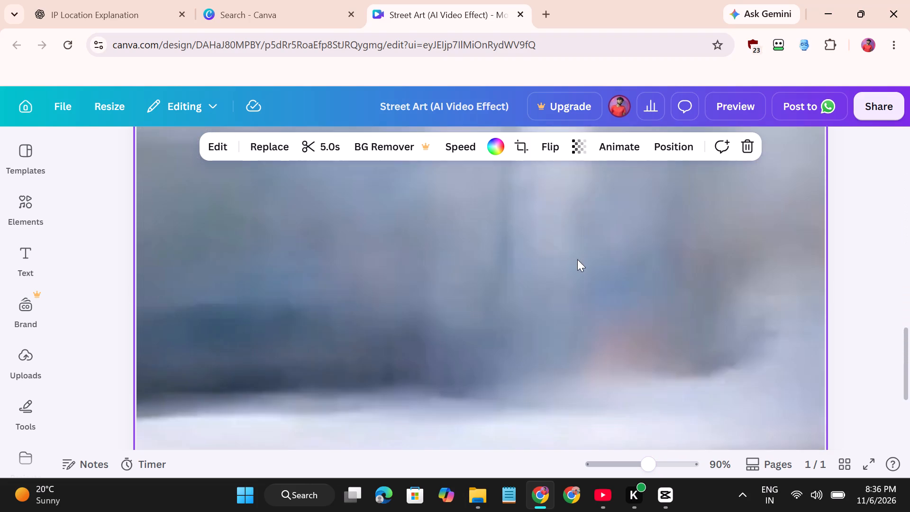
pyautogui.scroll(-1, 577, 259)
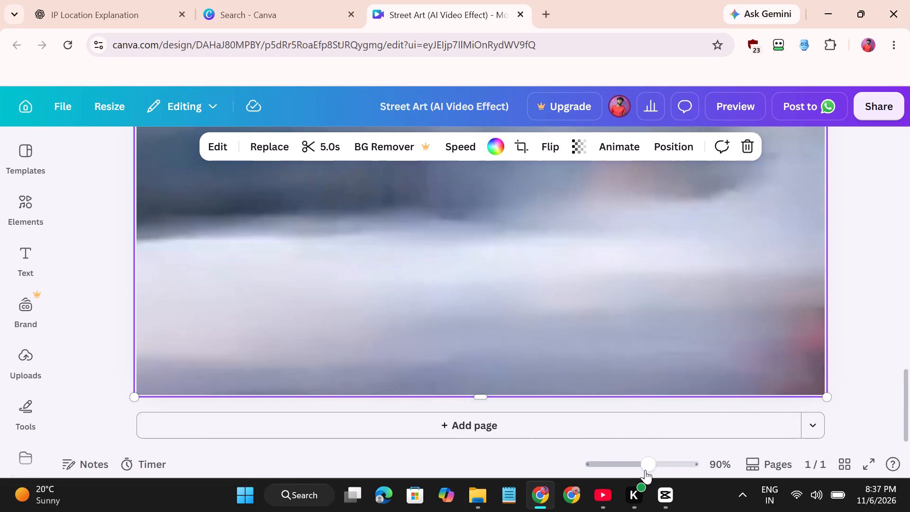
pyautogui.moveTo(646, 462); pyautogui.dragTo(610, 468)
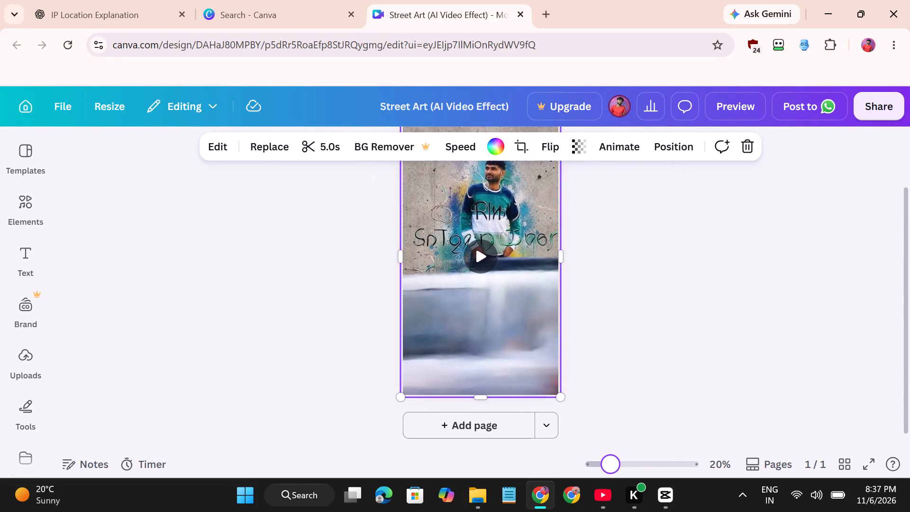
pyautogui.moveTo(610, 468); pyautogui.dragTo(599, 470)
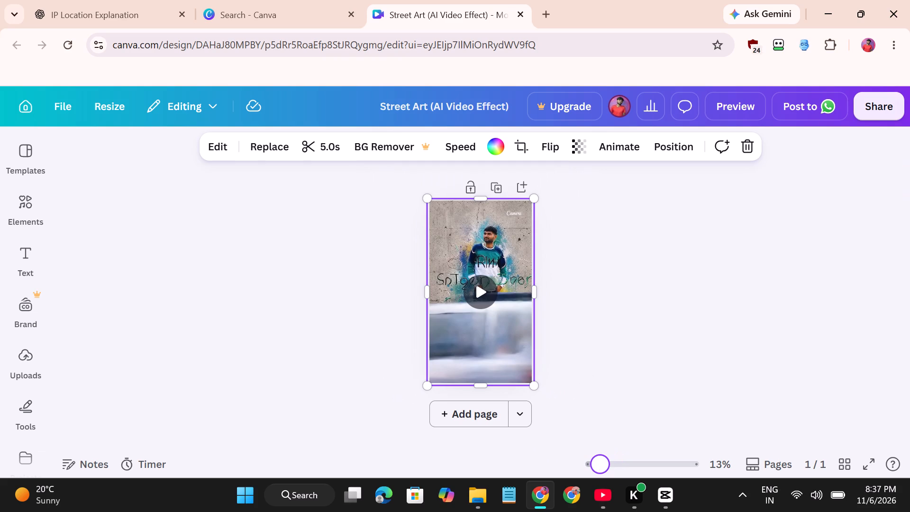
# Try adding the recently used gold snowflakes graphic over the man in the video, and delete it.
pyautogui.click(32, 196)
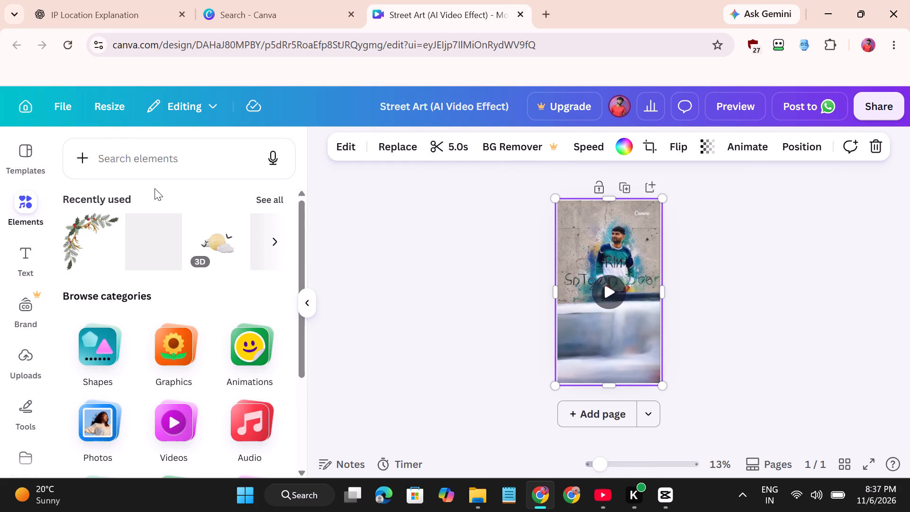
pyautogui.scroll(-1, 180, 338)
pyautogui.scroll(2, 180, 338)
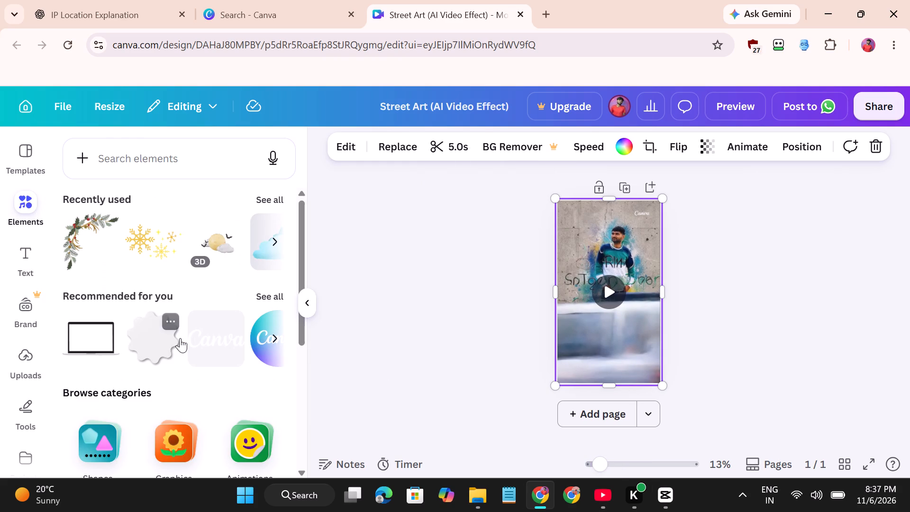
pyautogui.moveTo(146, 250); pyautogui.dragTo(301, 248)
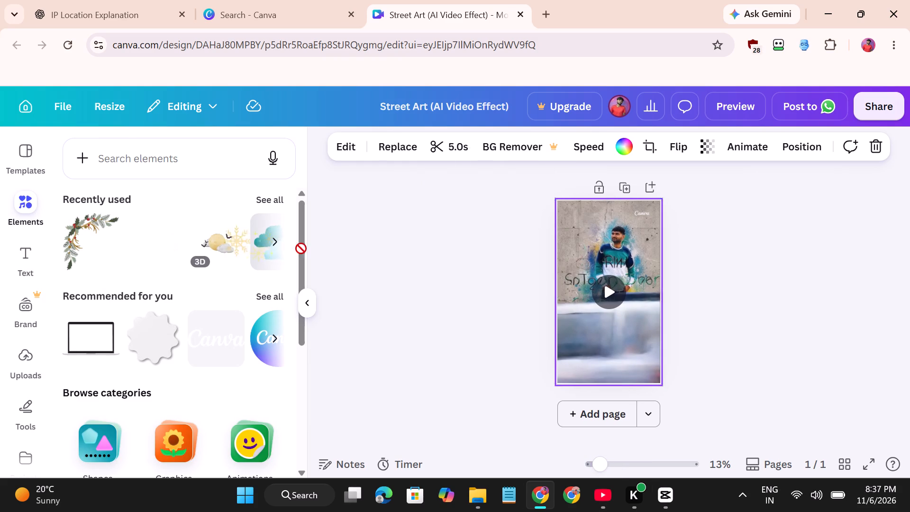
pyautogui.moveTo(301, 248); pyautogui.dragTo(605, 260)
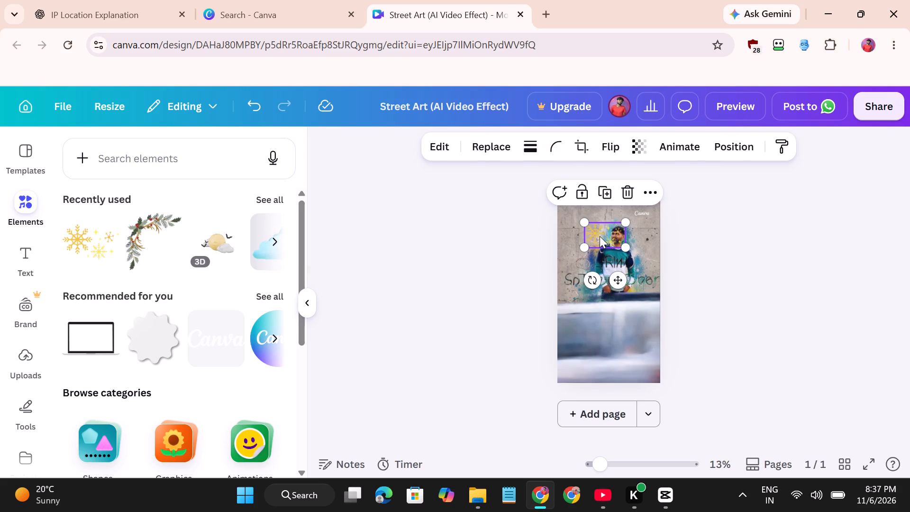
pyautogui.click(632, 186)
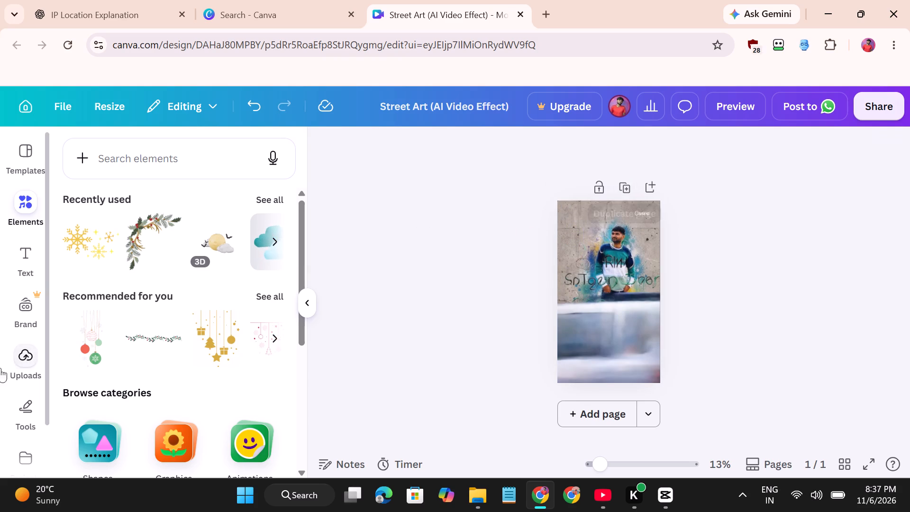
# Browse the Frames elements and place the first torn-edge Paper frame in the lower middle of the page.
pyautogui.scroll(4, 236, 289)
pyautogui.scroll(-2, 236, 289)
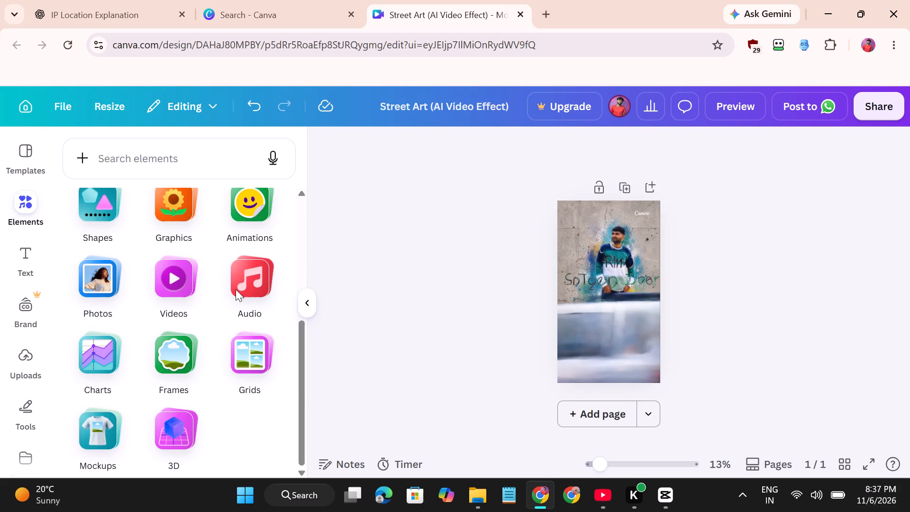
pyautogui.click(172, 352)
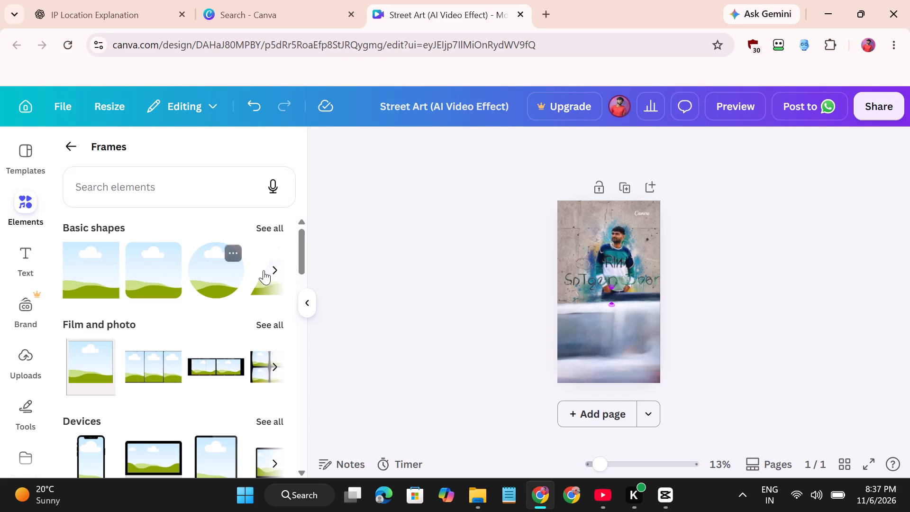
pyautogui.click(275, 269)
pyautogui.click(275, 269)
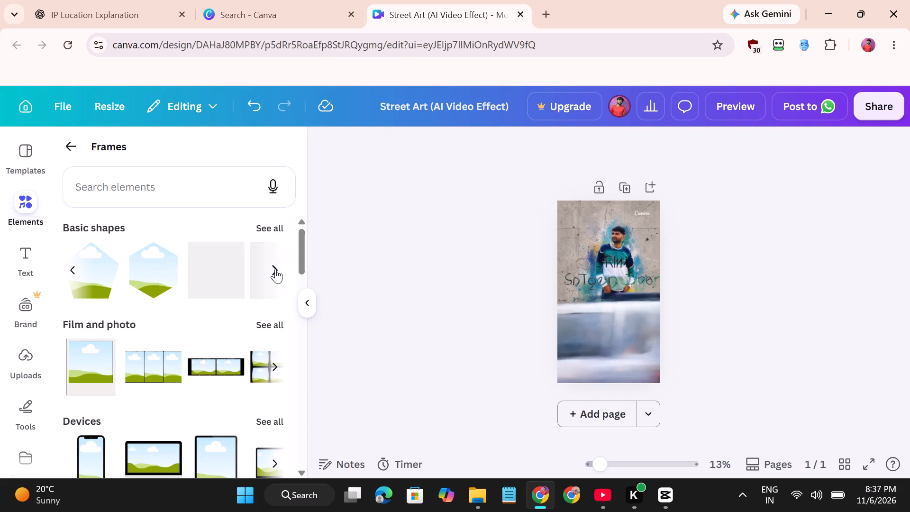
pyautogui.click(282, 274)
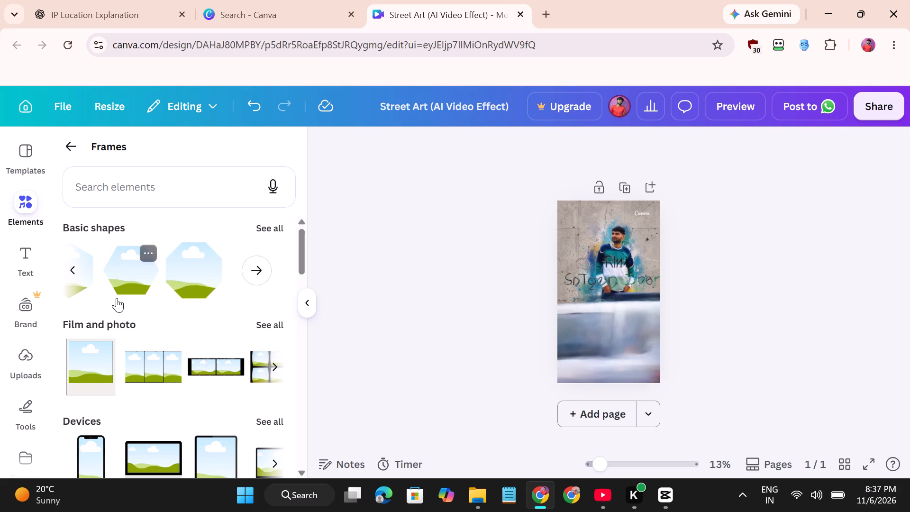
pyautogui.scroll(-1, 117, 298)
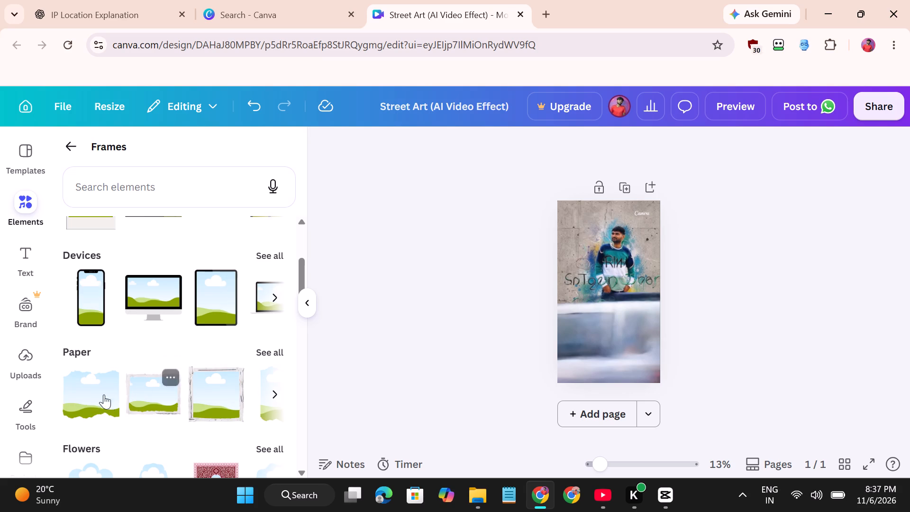
pyautogui.moveTo(83, 386); pyautogui.dragTo(628, 303)
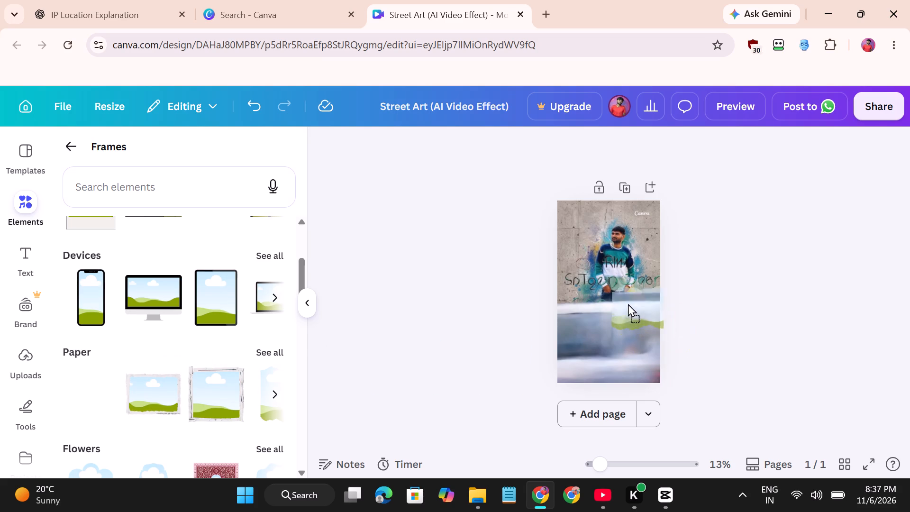
pyautogui.moveTo(628, 303); pyautogui.dragTo(600, 313)
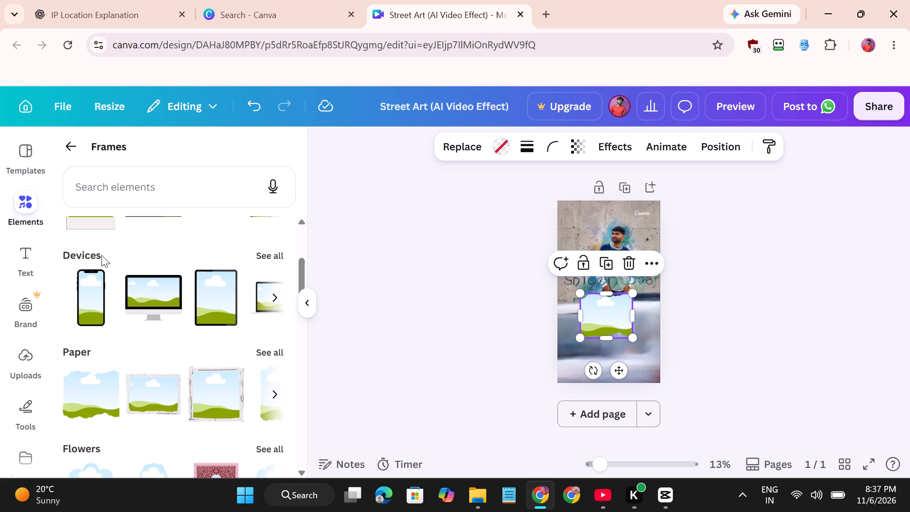
# Fill the paper frame with the uploaded photo of the man standing before the pink building.
pyautogui.click(13, 354)
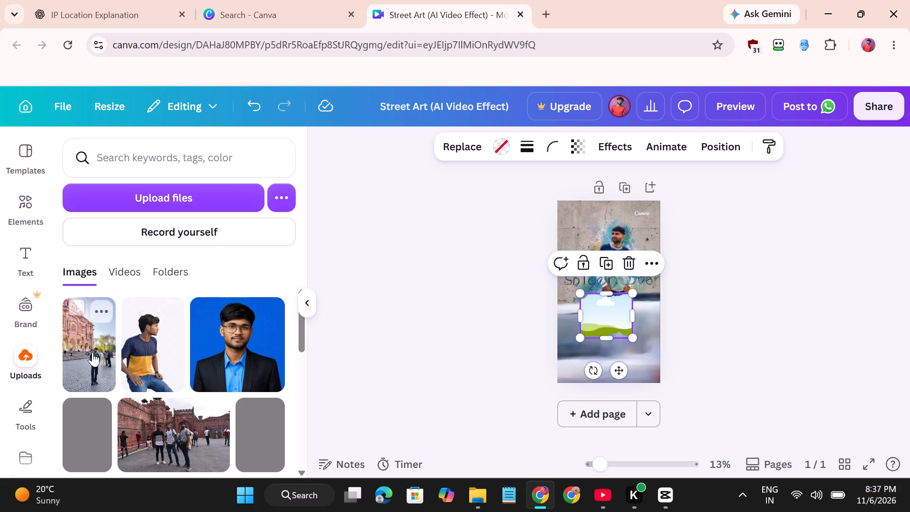
pyautogui.moveTo(92, 352); pyautogui.dragTo(597, 313)
# Stretch the framed photo downwards into a portrait shape and move it up over the right side of the video.
pyautogui.moveTo(605, 336); pyautogui.dragTo(609, 375)
pyautogui.moveTo(610, 329); pyautogui.dragTo(604, 274)
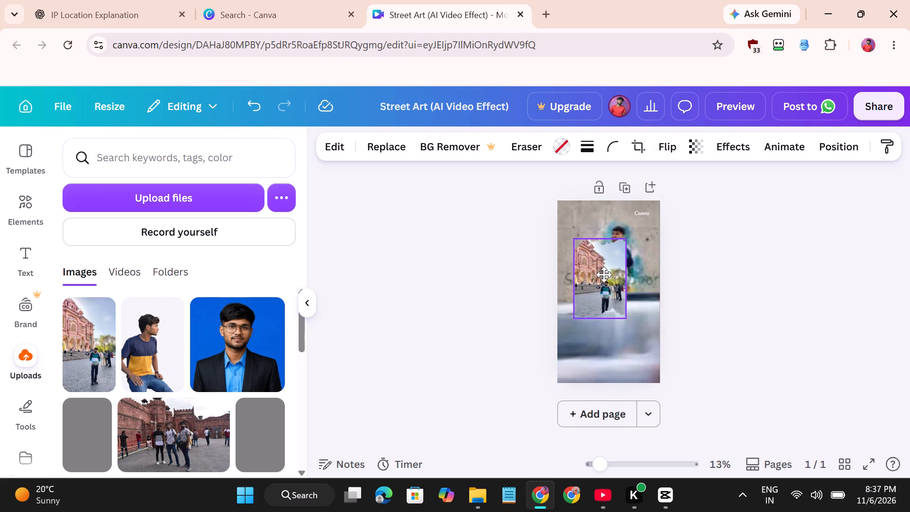
pyautogui.moveTo(604, 274); pyautogui.dragTo(631, 232)
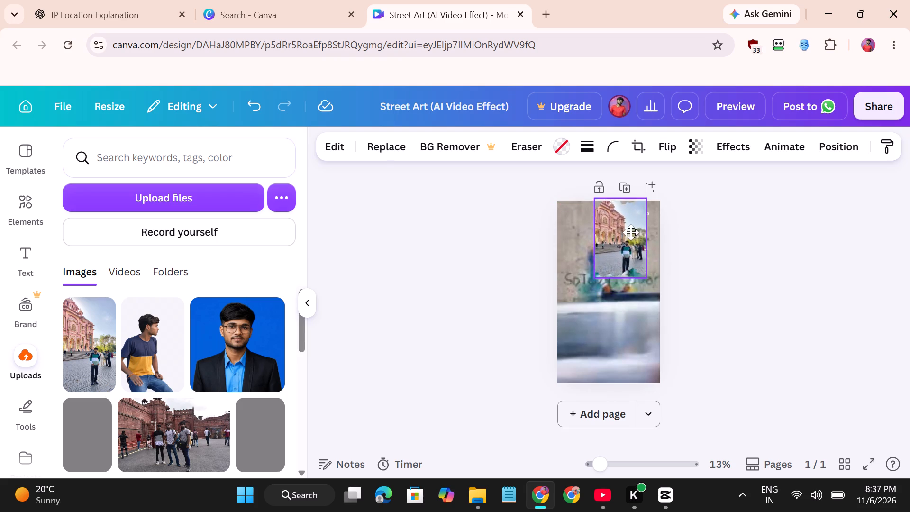
pyautogui.moveTo(631, 232); pyautogui.dragTo(631, 245)
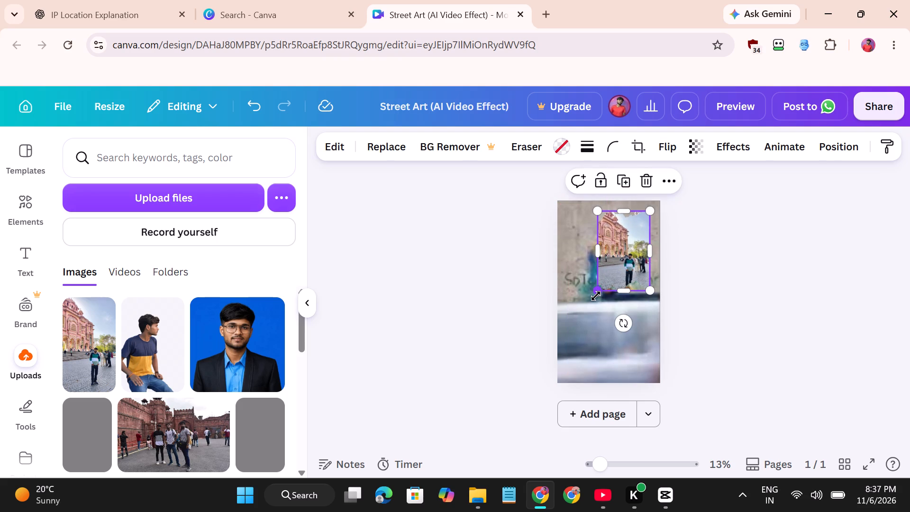
# Shrink the framed photo to about 300 by 456 and place it in the page's top-right corner.
pyautogui.moveTo(596, 296); pyautogui.dragTo(623, 262)
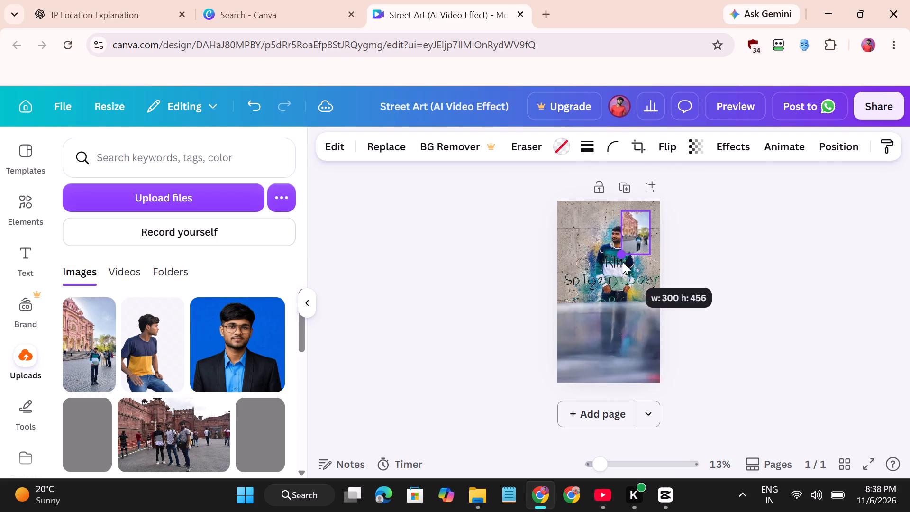
pyautogui.moveTo(651, 289); pyautogui.dragTo(657, 272)
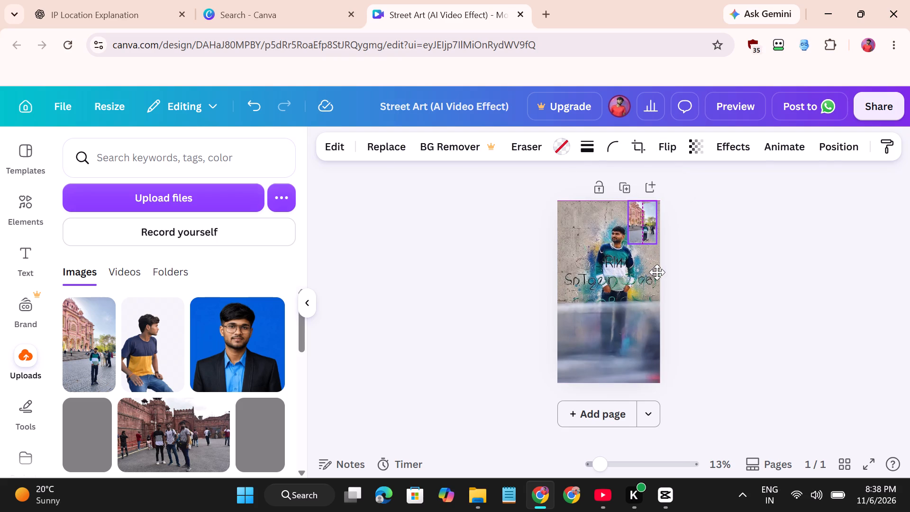
pyautogui.moveTo(657, 272); pyautogui.dragTo(663, 275)
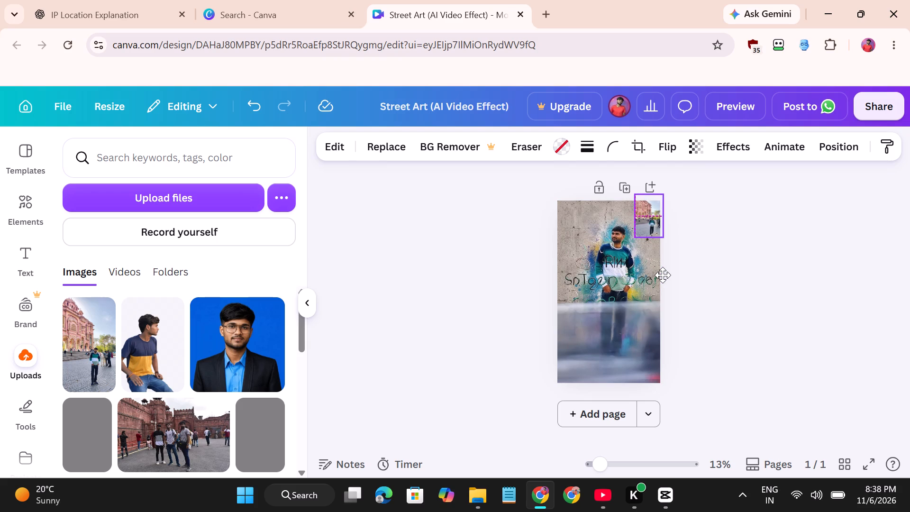
pyautogui.moveTo(663, 275); pyautogui.dragTo(663, 277)
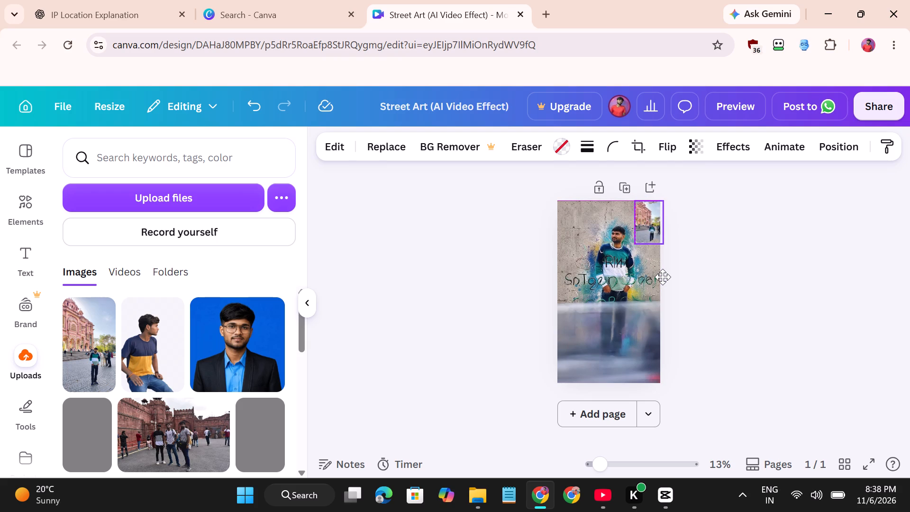
pyautogui.moveTo(663, 277); pyautogui.dragTo(659, 272)
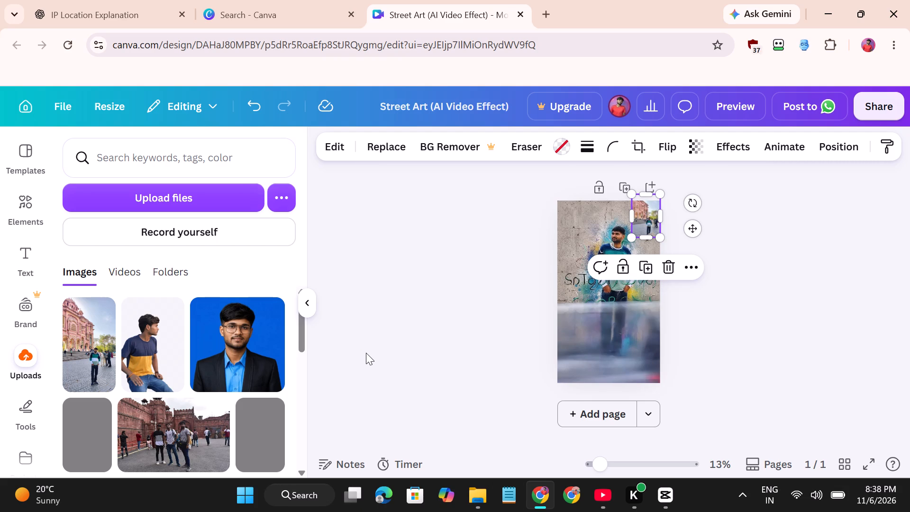
# Play back the street art video on the page and stop it.
pyautogui.click(573, 230)
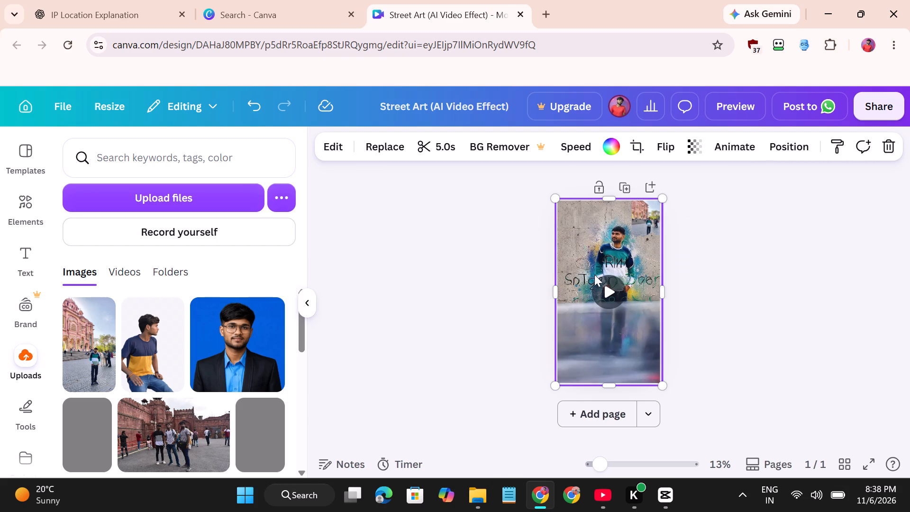
pyautogui.click(605, 283)
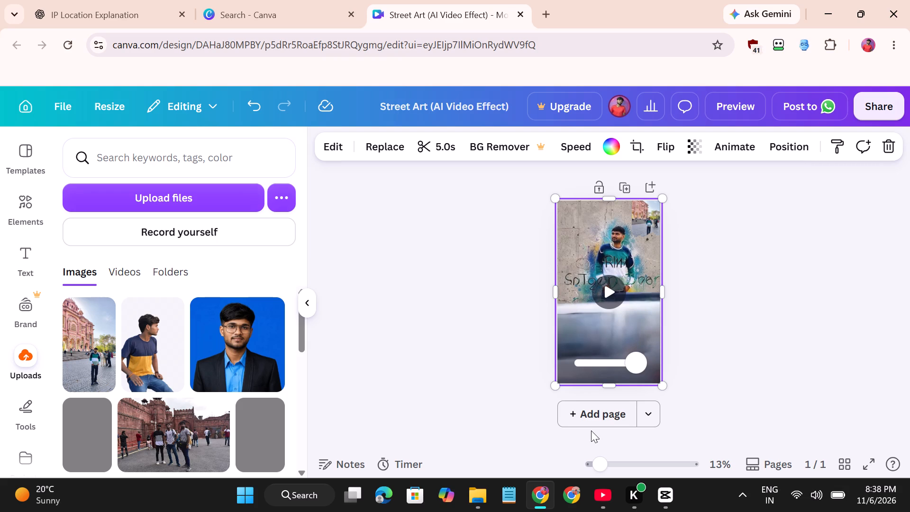
pyautogui.click(617, 293)
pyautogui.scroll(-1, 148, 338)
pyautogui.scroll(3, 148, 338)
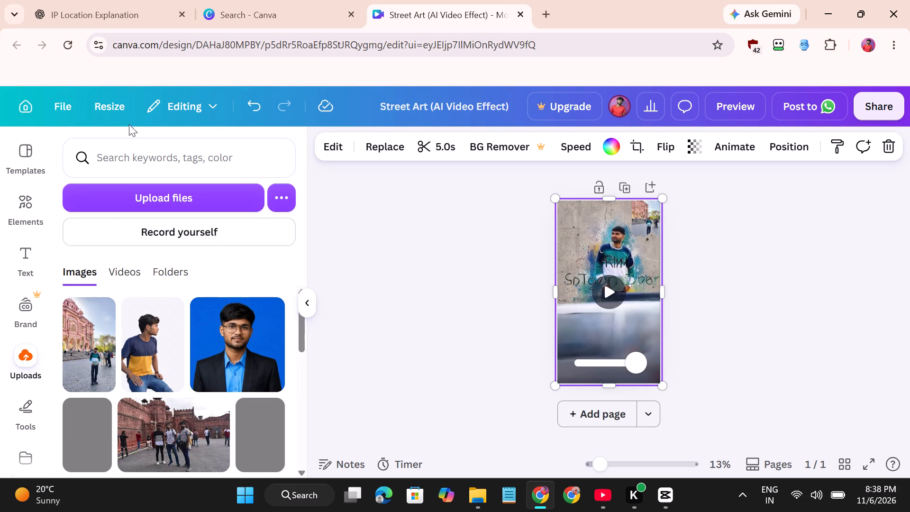
# Search the Frames elements for purple flowers.
pyautogui.click(10, 206)
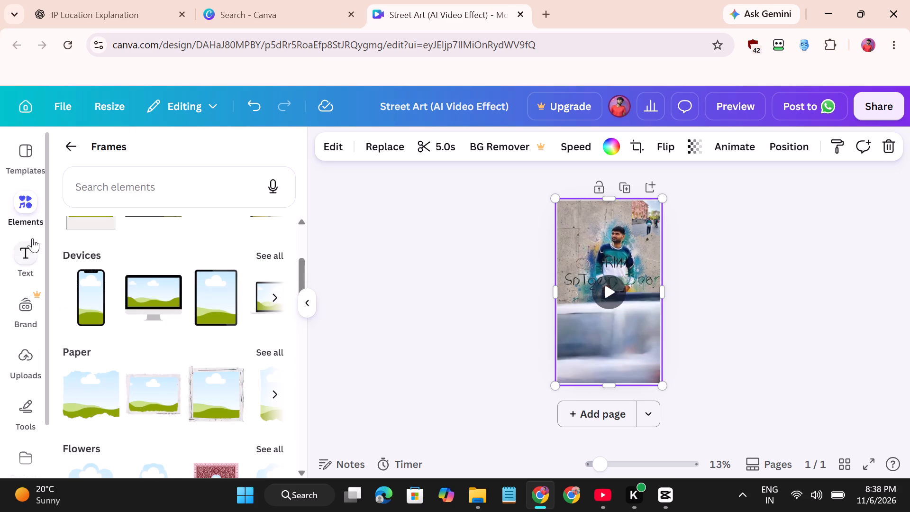
pyautogui.click(115, 192)
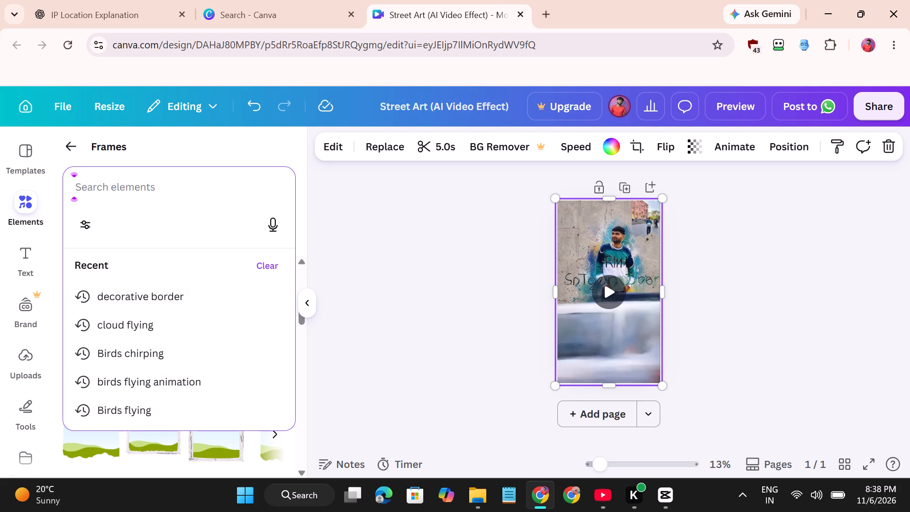
pyautogui.scroll(-2, 117, 335)
pyautogui.write('fl')
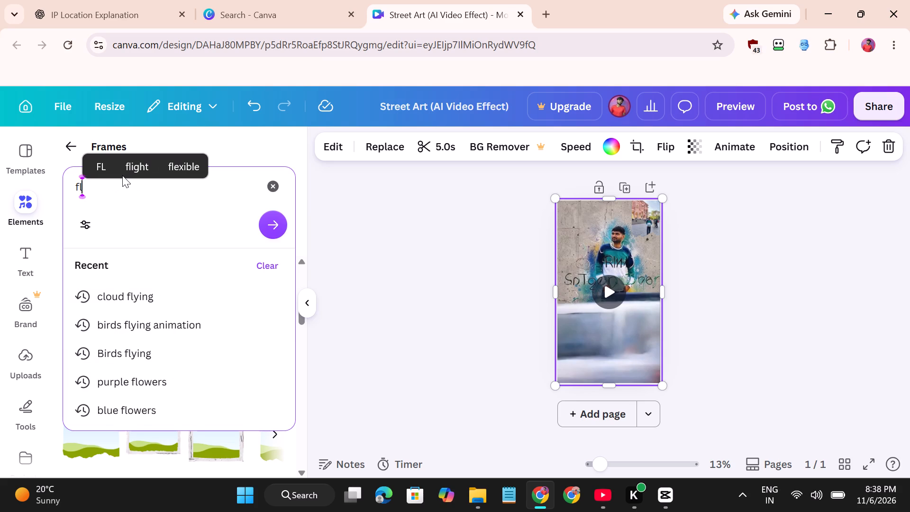
pyautogui.write('ower')
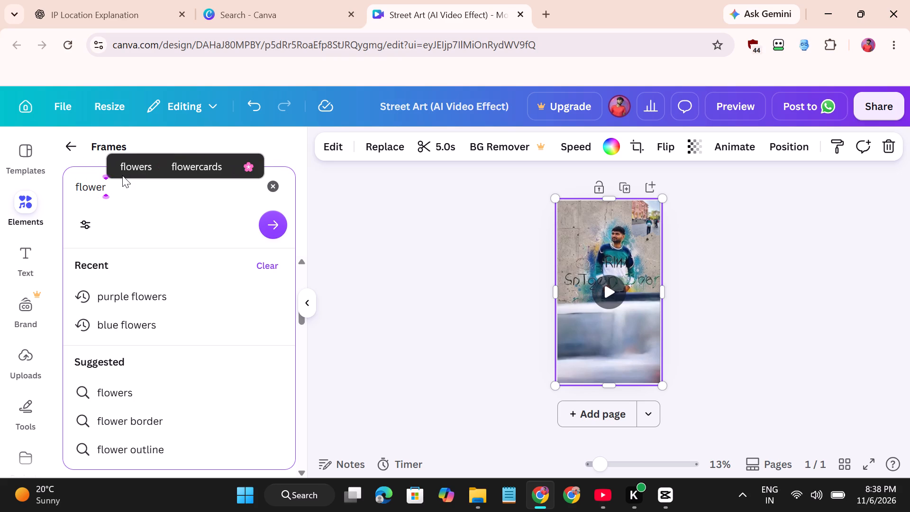
pyautogui.click(165, 298)
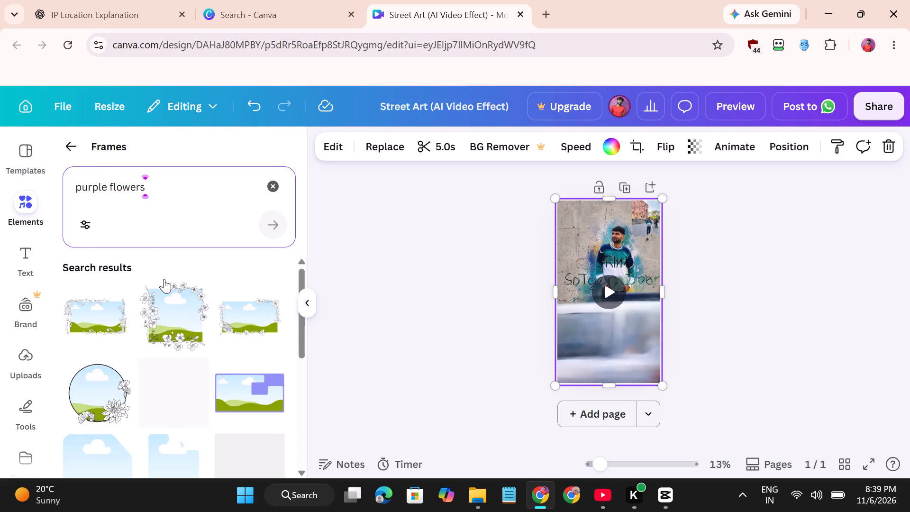
# Search the Graphics elements for purple flowers and place the purple flower bouquet over the man in the video.
pyautogui.click(73, 141)
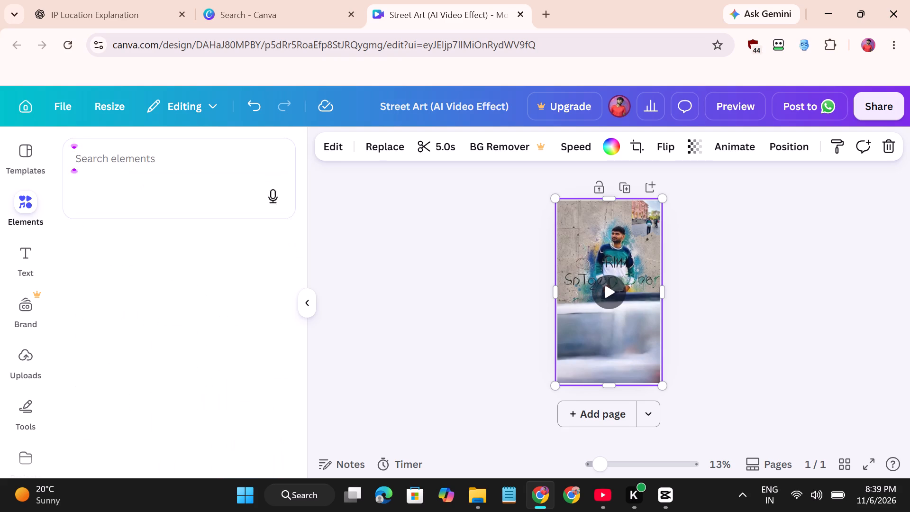
pyautogui.scroll(4, 152, 243)
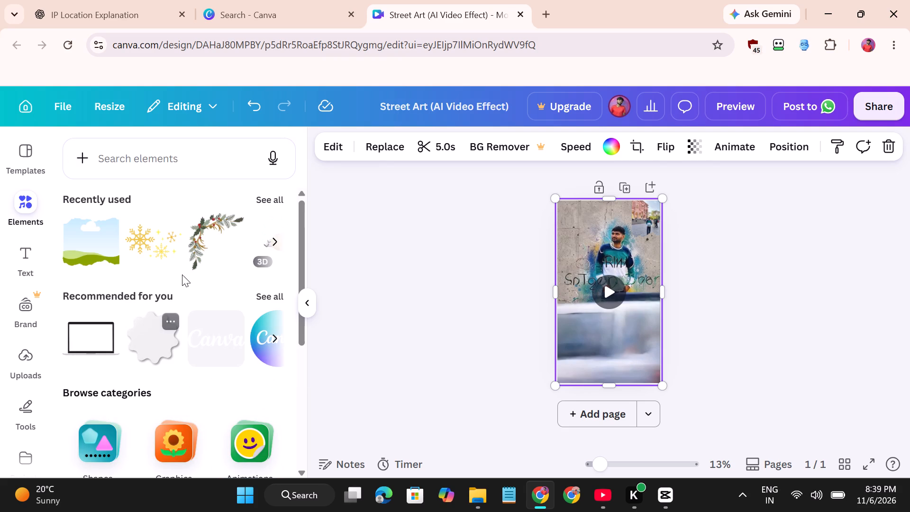
pyautogui.scroll(-2, 201, 311)
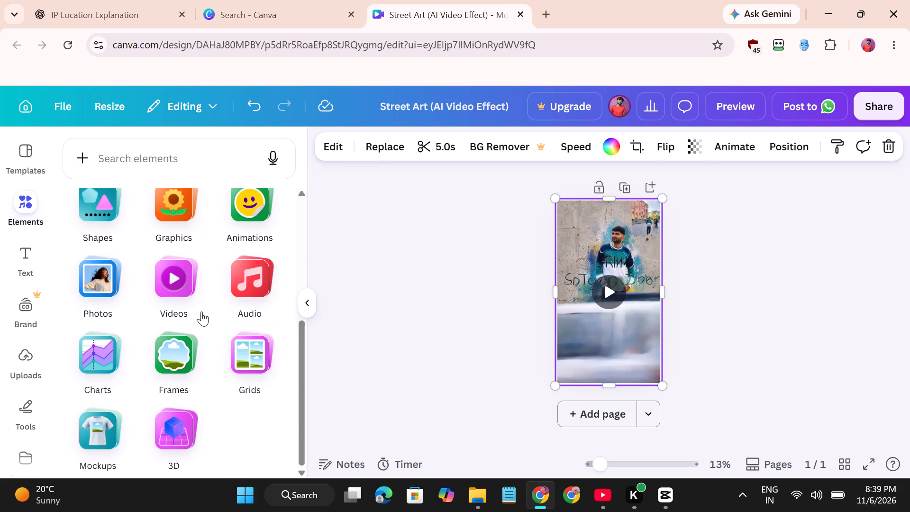
pyautogui.click(179, 220)
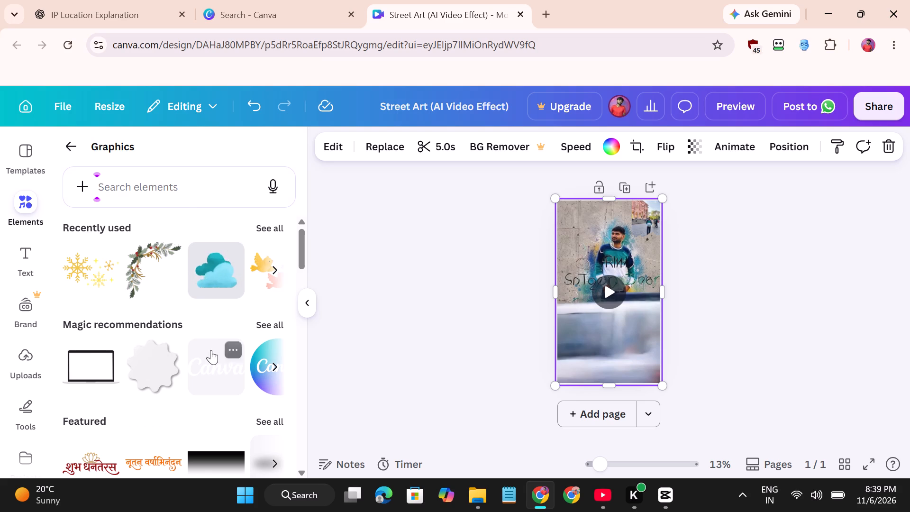
pyautogui.scroll(-1, 211, 350)
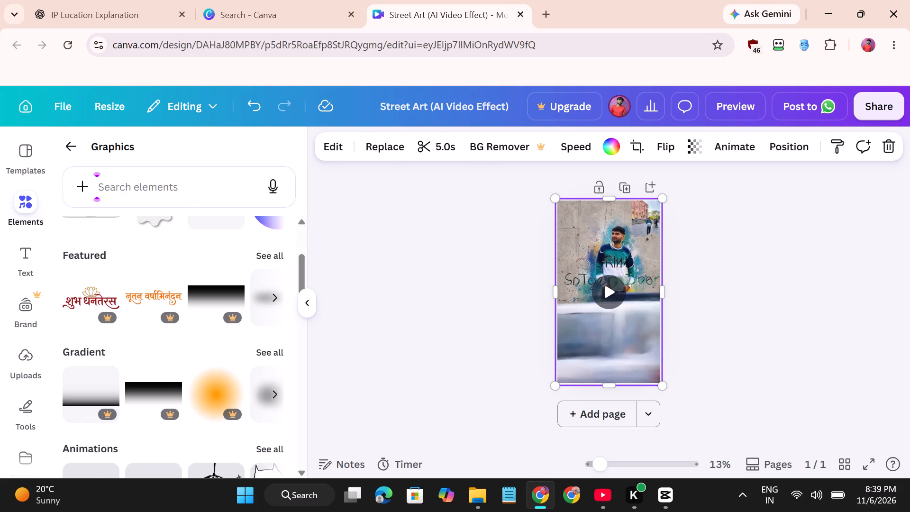
pyautogui.click(139, 179)
pyautogui.write('flo')
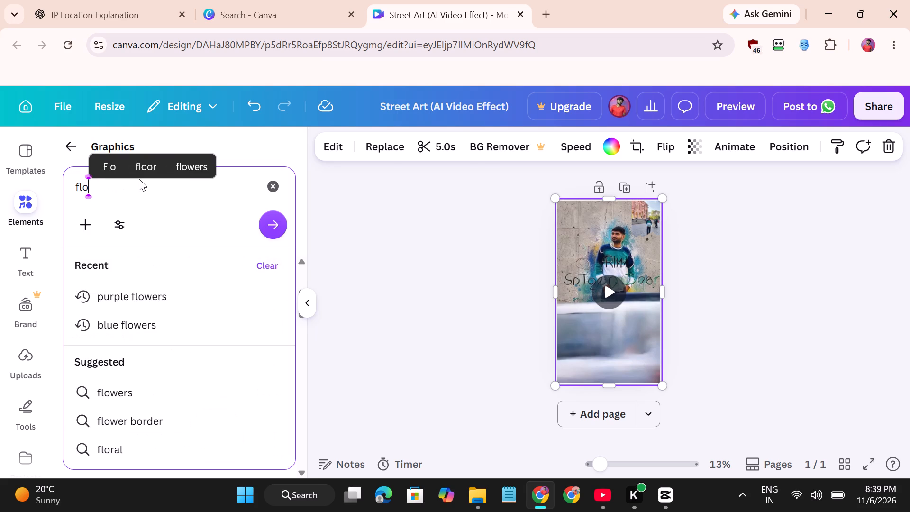
pyautogui.click(146, 296)
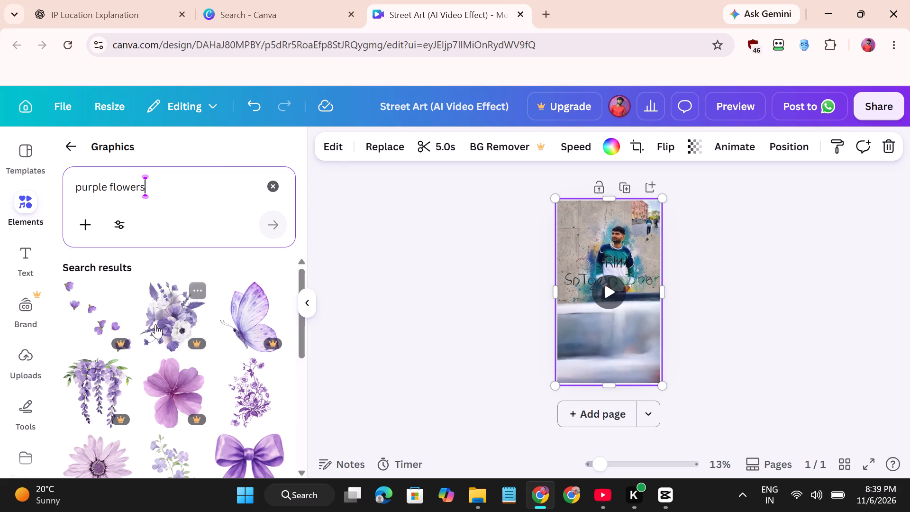
pyautogui.scroll(-1, 170, 323)
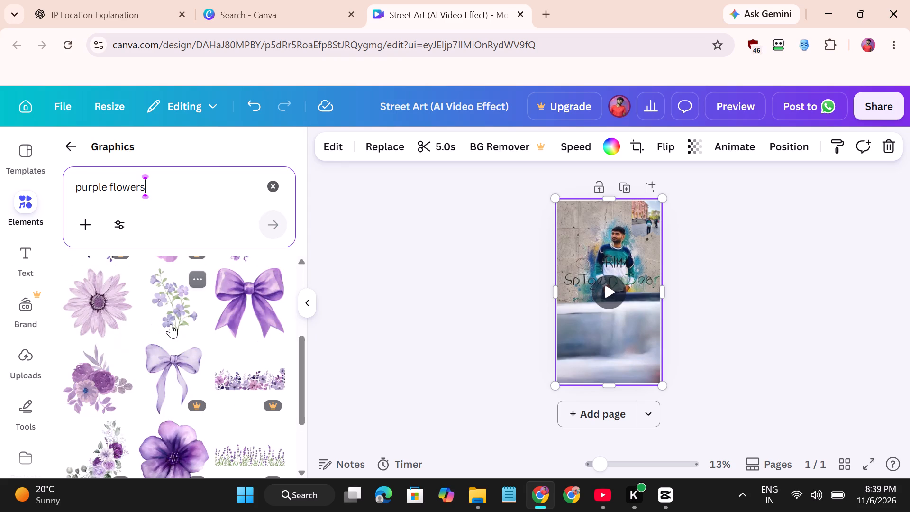
pyautogui.scroll(-1, 169, 321)
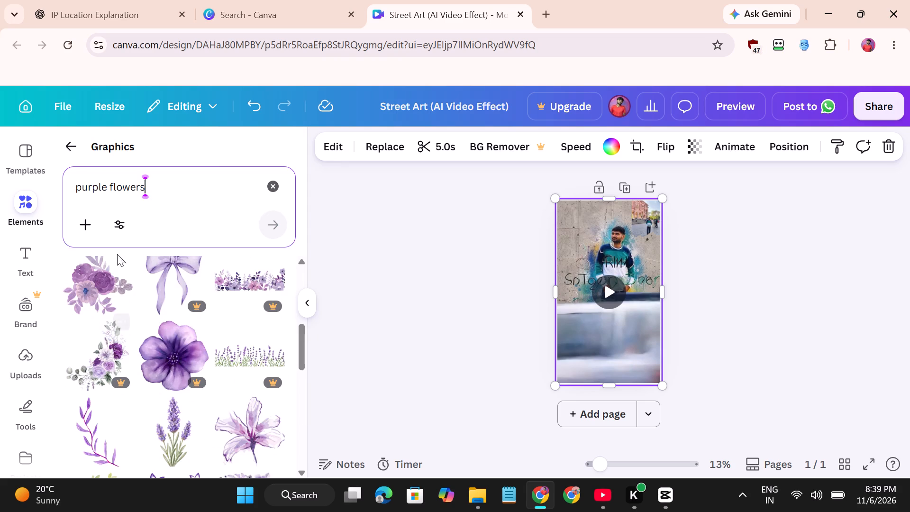
pyautogui.moveTo(92, 291); pyautogui.dragTo(484, 256)
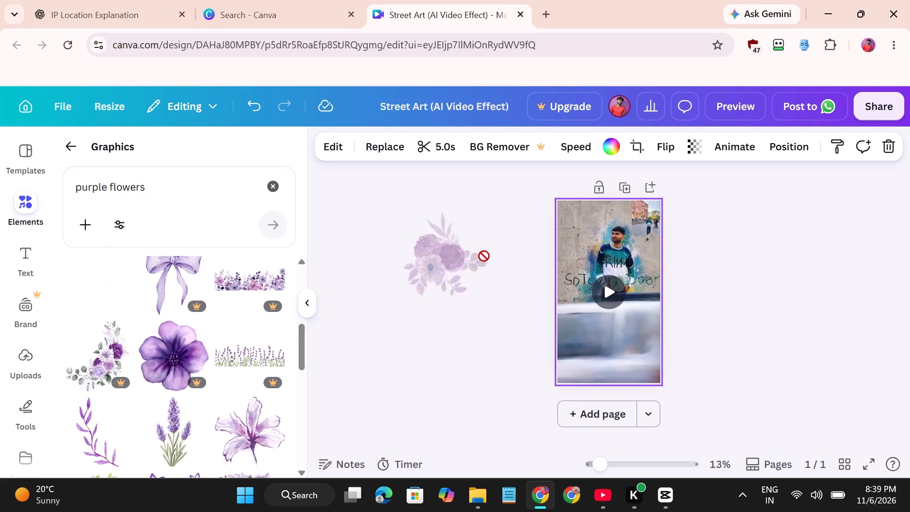
pyautogui.moveTo(484, 256); pyautogui.dragTo(612, 238)
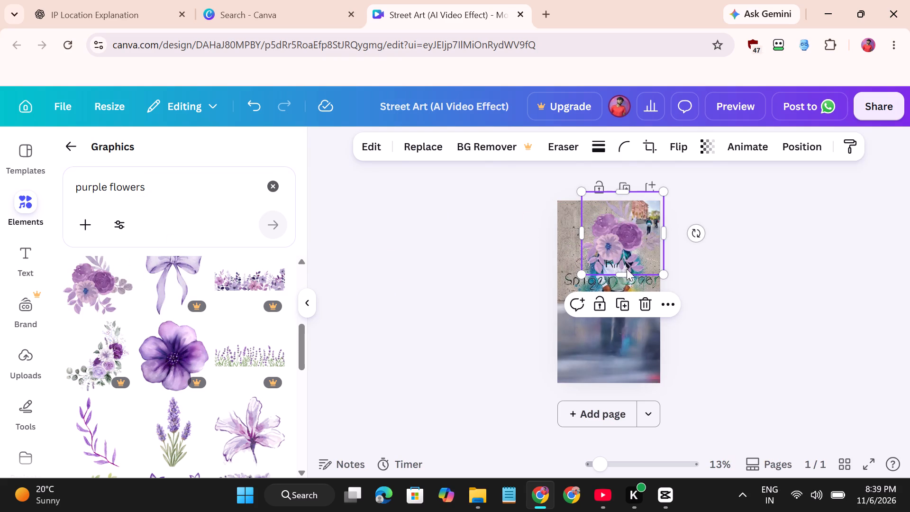
# Shrink the purple bouquet to about half its size and position it over the man's face.
pyautogui.moveTo(666, 193); pyautogui.dragTo(631, 227)
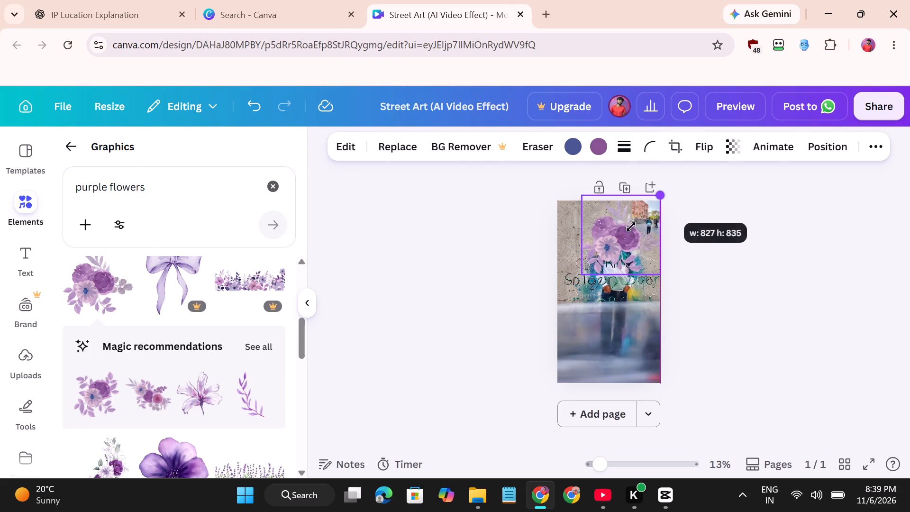
pyautogui.moveTo(631, 227); pyautogui.dragTo(632, 242)
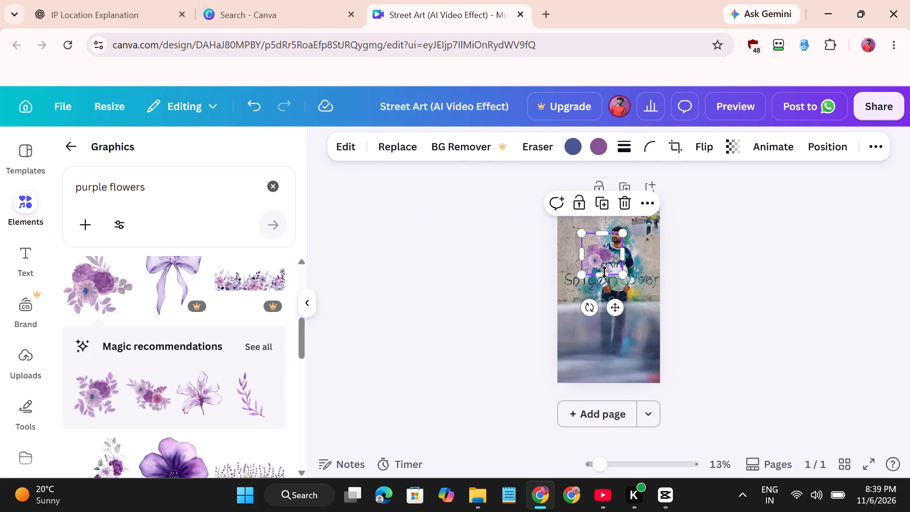
pyautogui.moveTo(614, 309); pyautogui.dragTo(632, 290)
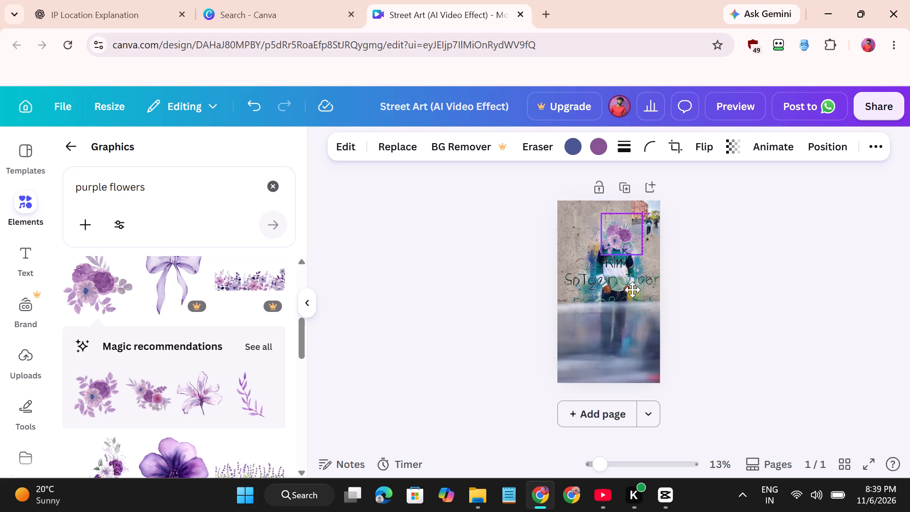
pyautogui.moveTo(632, 290); pyautogui.dragTo(636, 288)
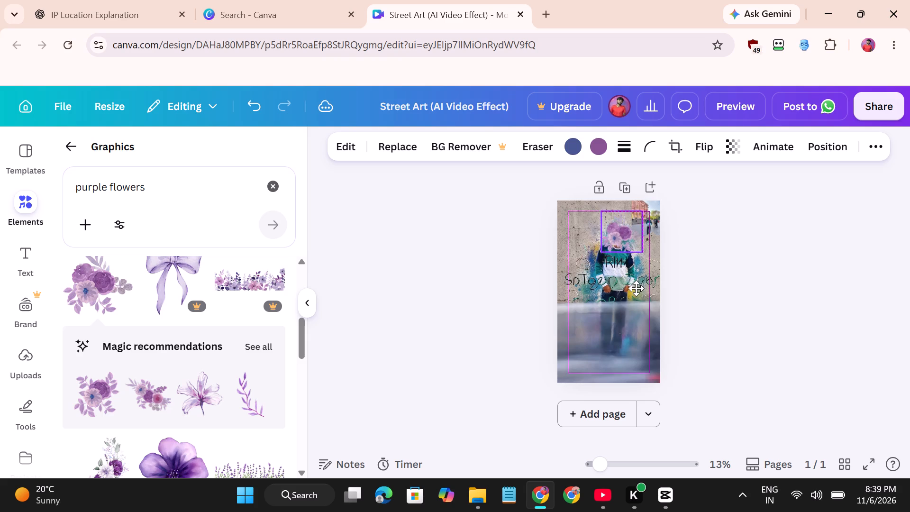
pyautogui.moveTo(636, 288); pyautogui.dragTo(635, 289)
pyautogui.click(580, 239)
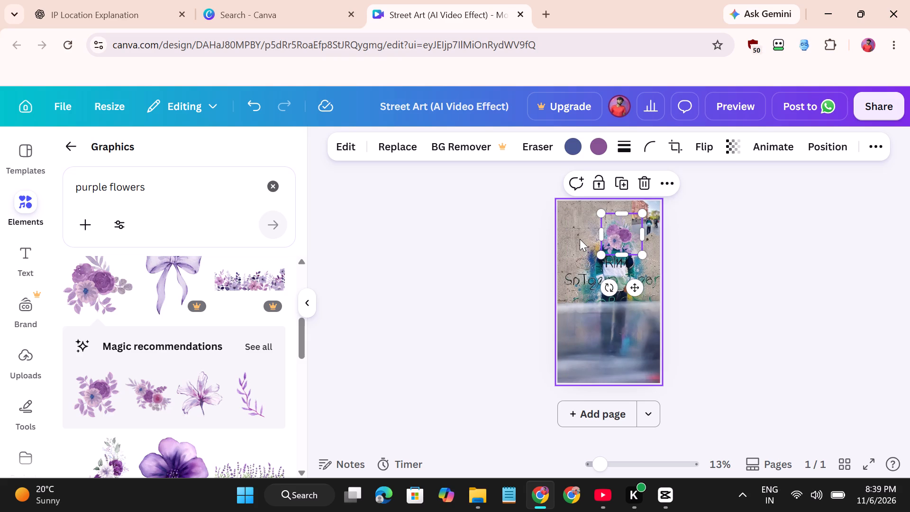
# Browse the purple flowers graphics further for another decoration.
pyautogui.scroll(-1, 204, 349)
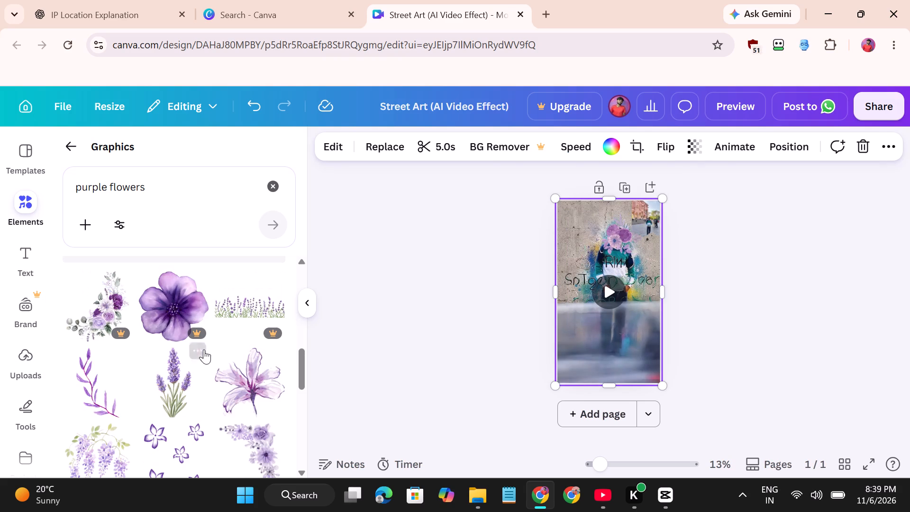
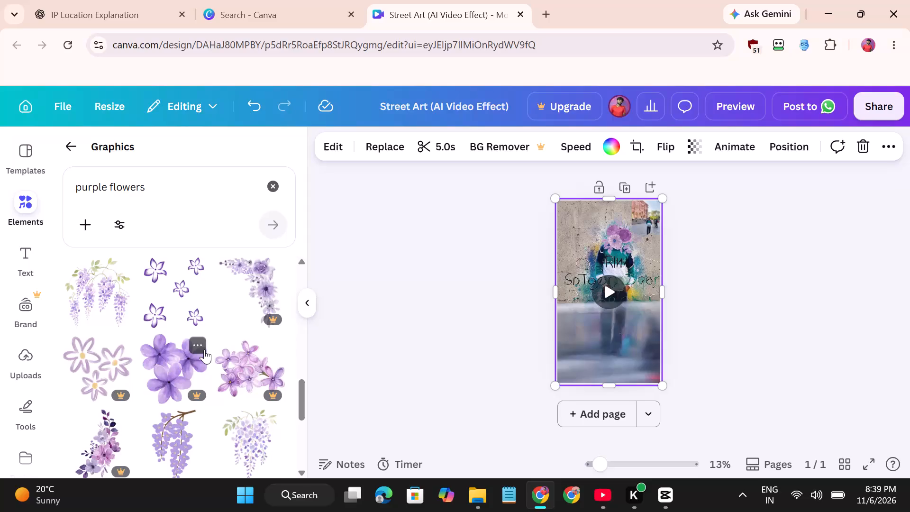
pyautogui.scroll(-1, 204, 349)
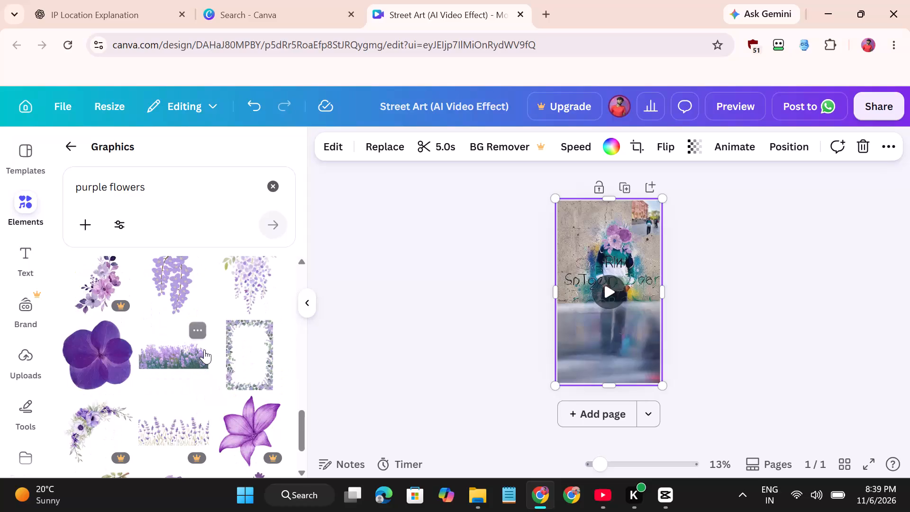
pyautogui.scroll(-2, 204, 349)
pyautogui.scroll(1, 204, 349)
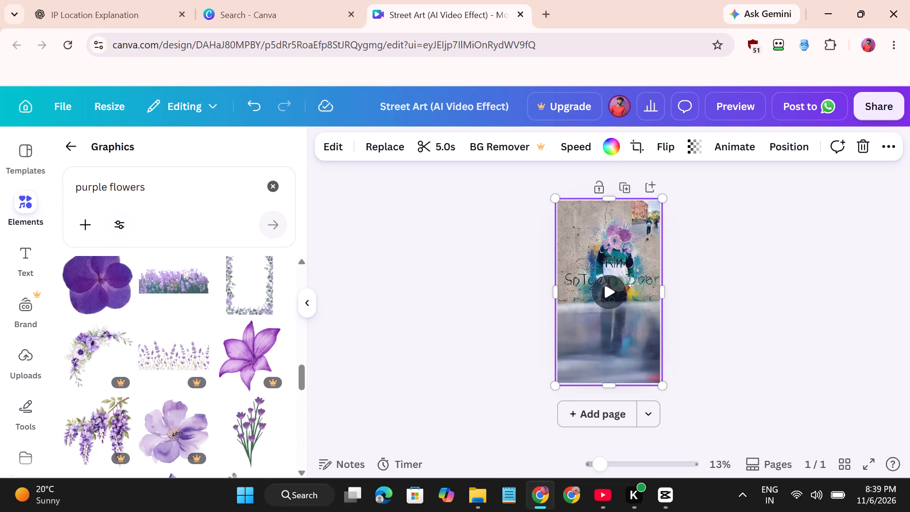
# Search the graphics for "Fire crackers" and place the peach firework sprays in the upper-left area of the video, beside the purple bouquet.
pyautogui.click(264, 186)
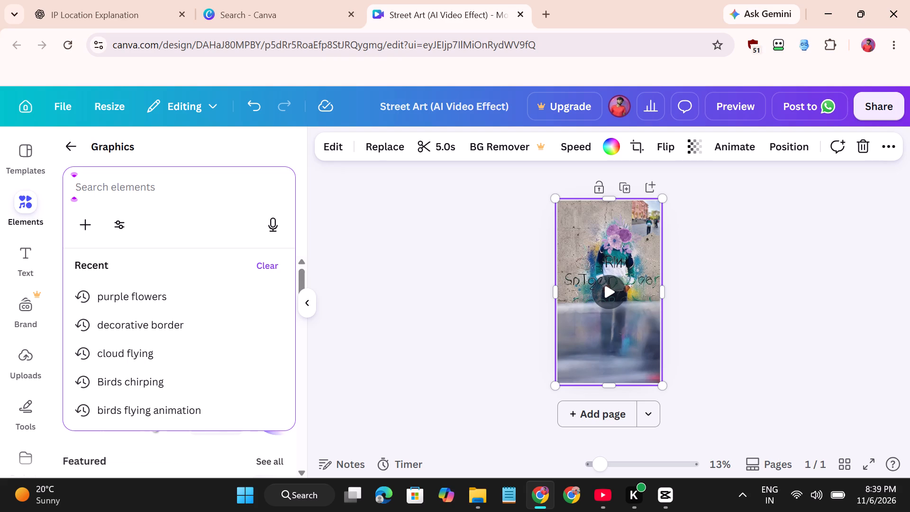
pyautogui.click(104, 189)
pyautogui.press('f')
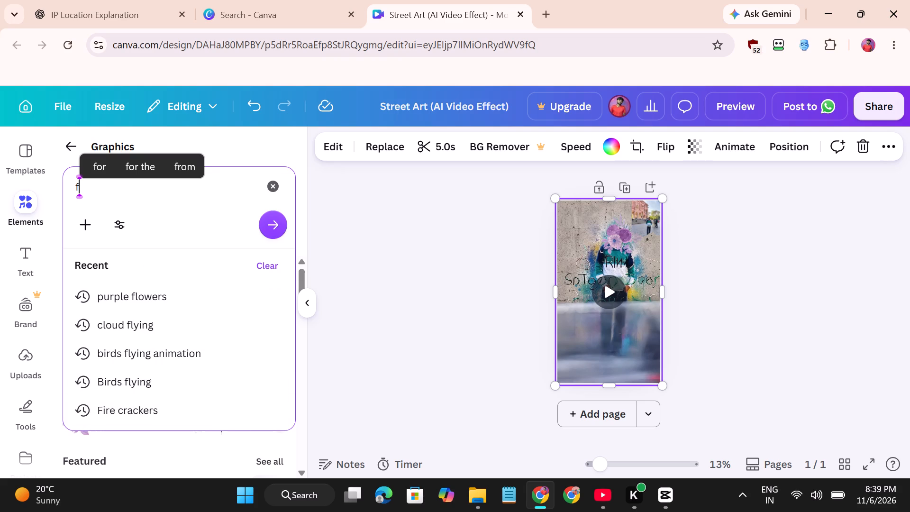
pyautogui.press('i')
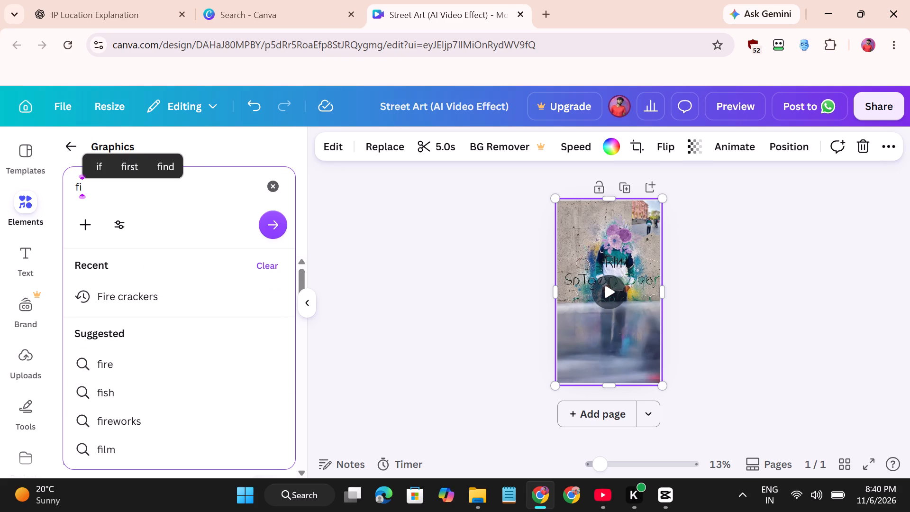
pyautogui.click(167, 299)
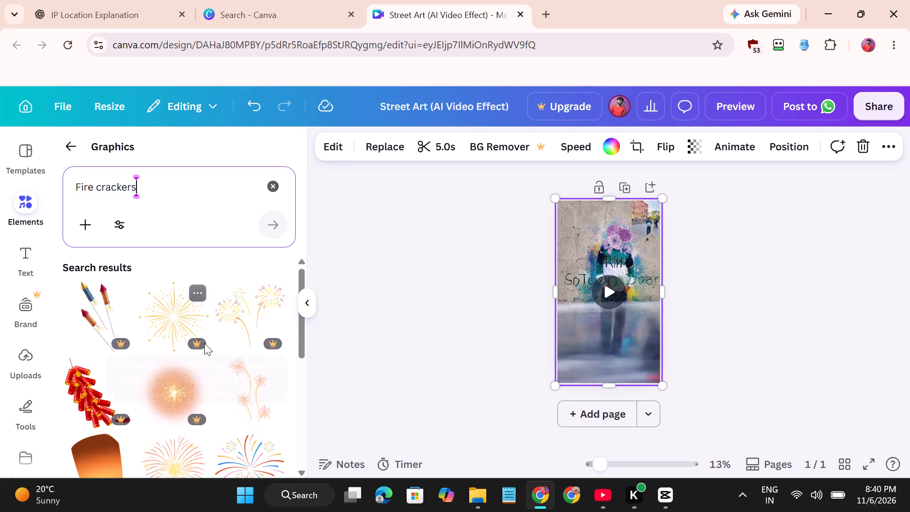
pyautogui.scroll(-2, 204, 343)
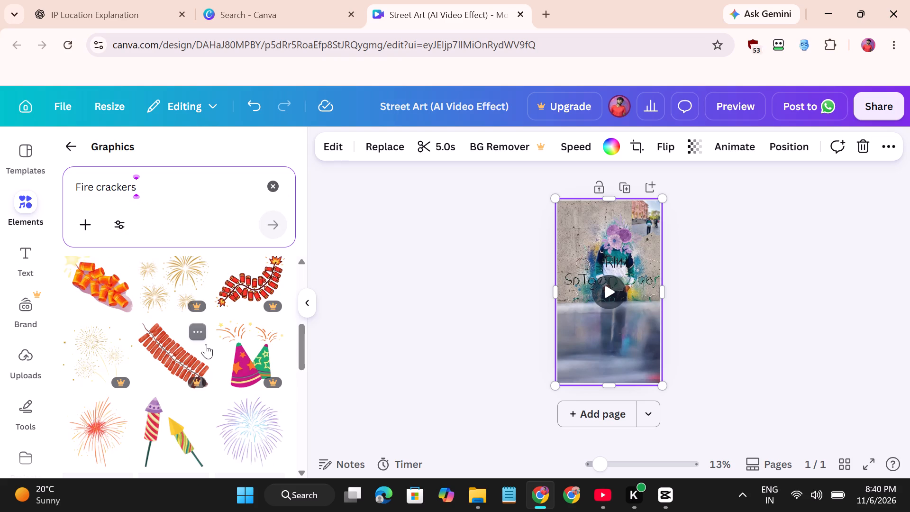
pyautogui.scroll(-4, 207, 344)
pyautogui.scroll(5, 207, 344)
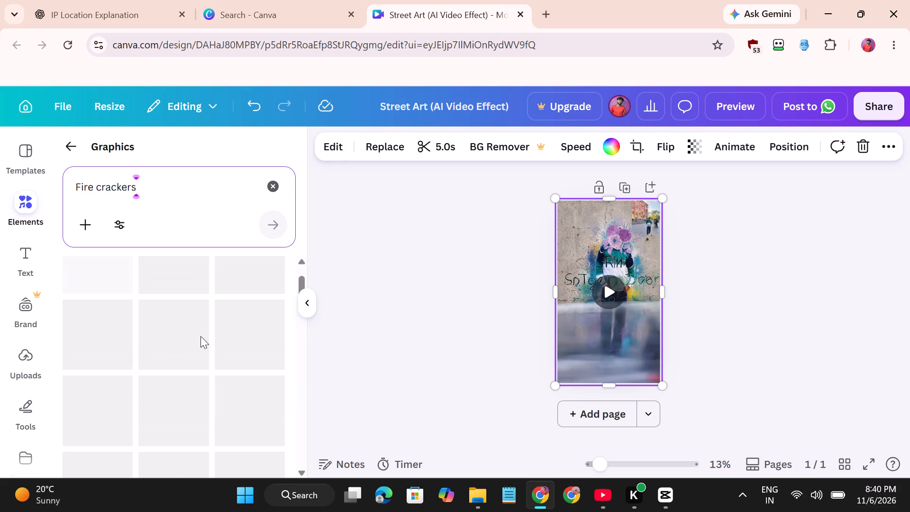
pyautogui.scroll(1, 198, 335)
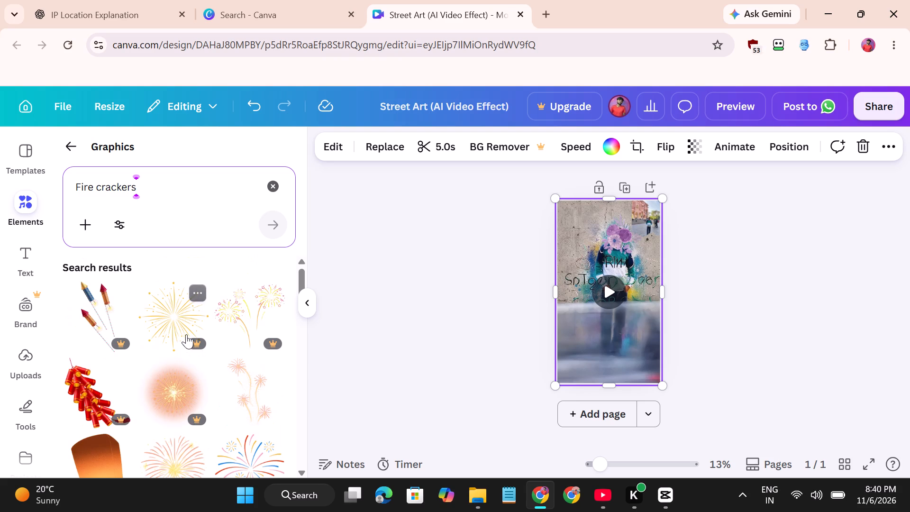
pyautogui.moveTo(242, 397); pyautogui.dragTo(645, 291)
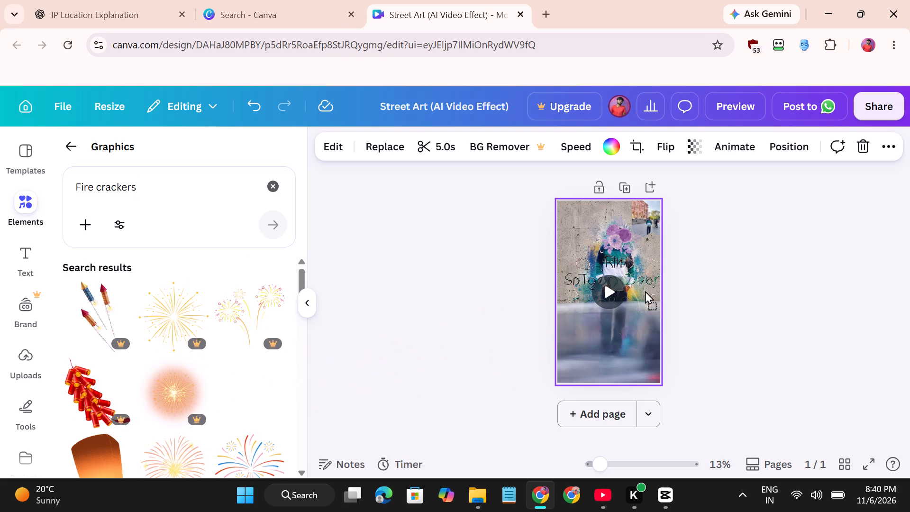
pyautogui.moveTo(645, 291); pyautogui.dragTo(590, 241)
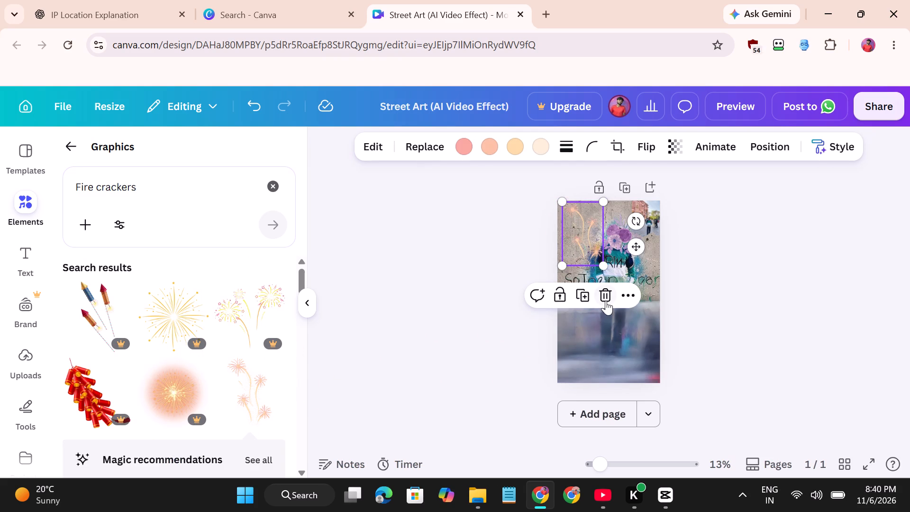
# Add the orange firecracker bundle graphic, shrink it to about a third of its size and place it near the video's bottom-left corner.
pyautogui.scroll(-1, 186, 334)
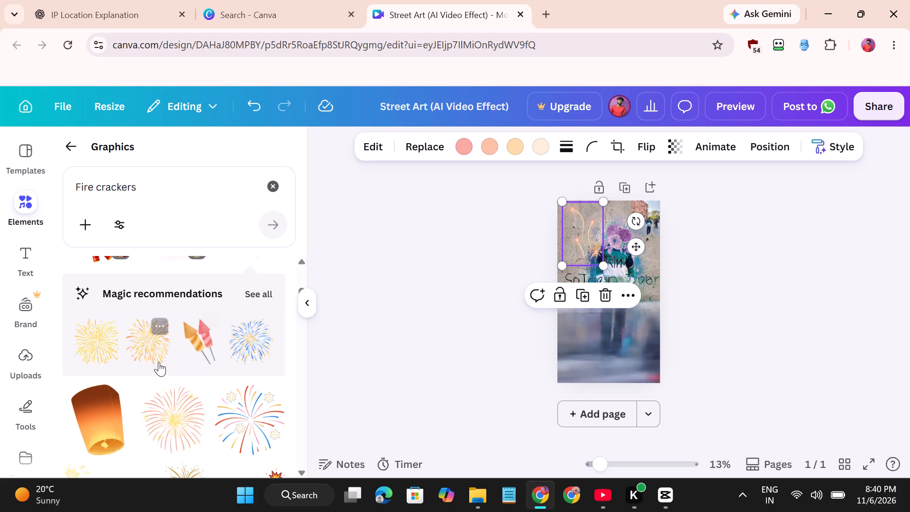
pyautogui.scroll(-1, 163, 379)
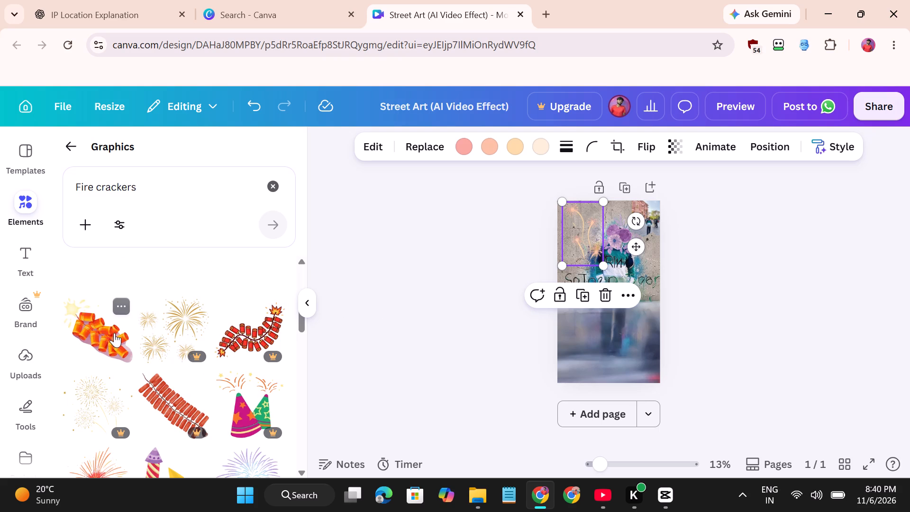
pyautogui.moveTo(101, 339); pyautogui.dragTo(610, 297)
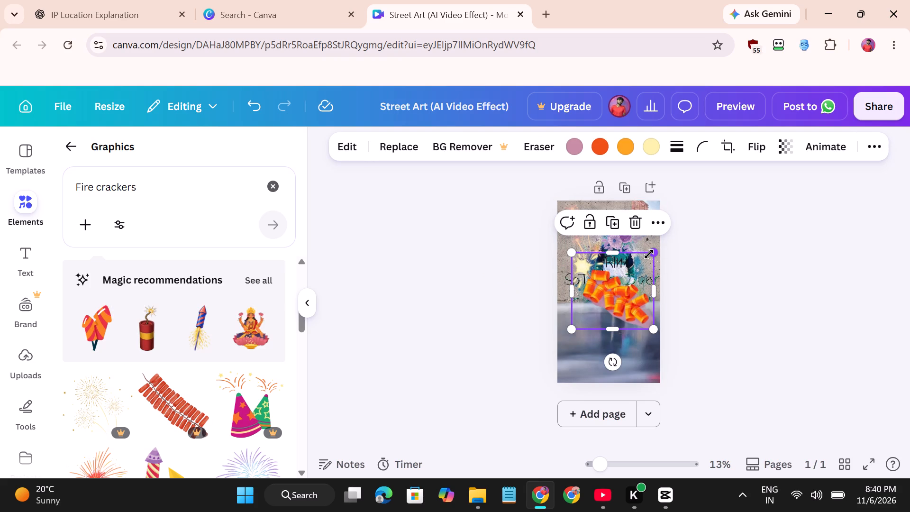
pyautogui.moveTo(649, 254); pyautogui.dragTo(585, 293)
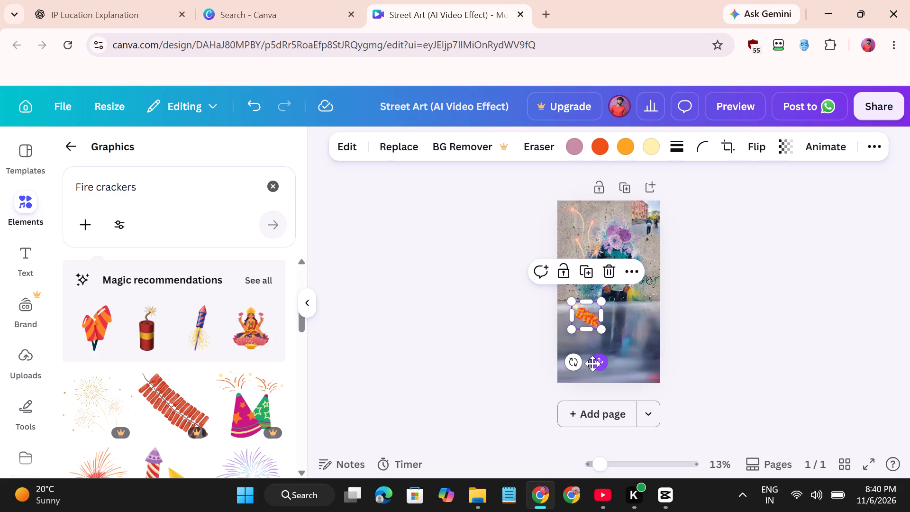
pyautogui.moveTo(592, 364); pyautogui.dragTo(651, 294)
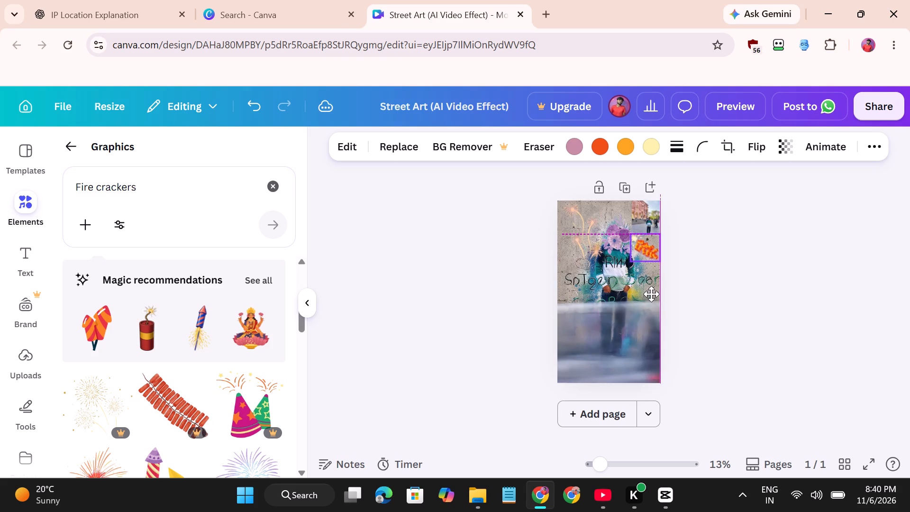
pyautogui.moveTo(651, 294); pyautogui.dragTo(581, 410)
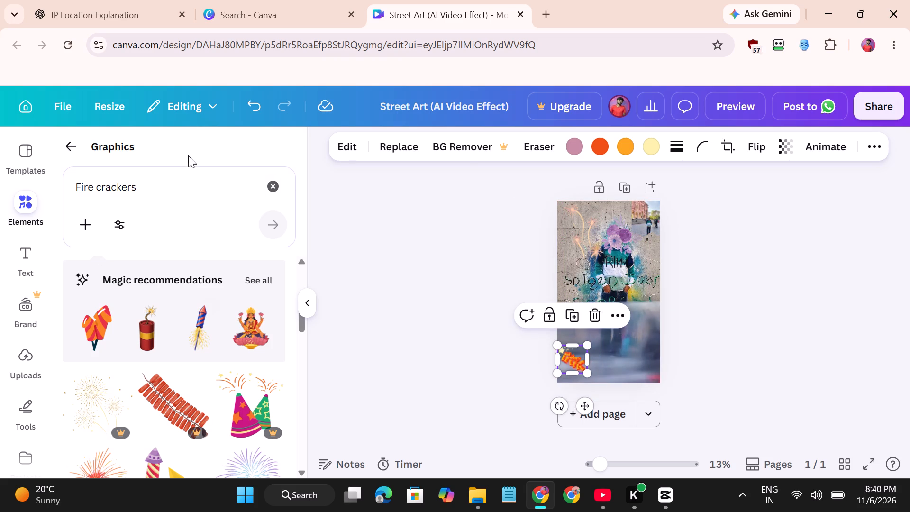
# Search the graphics for "style" and place the circular STYLE lettering over the man in the video.
pyautogui.click(276, 185)
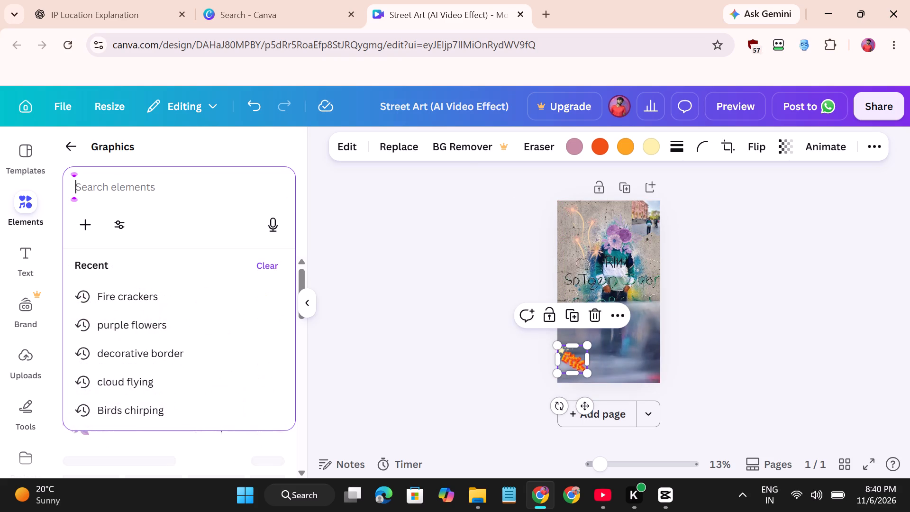
pyautogui.write('sty')
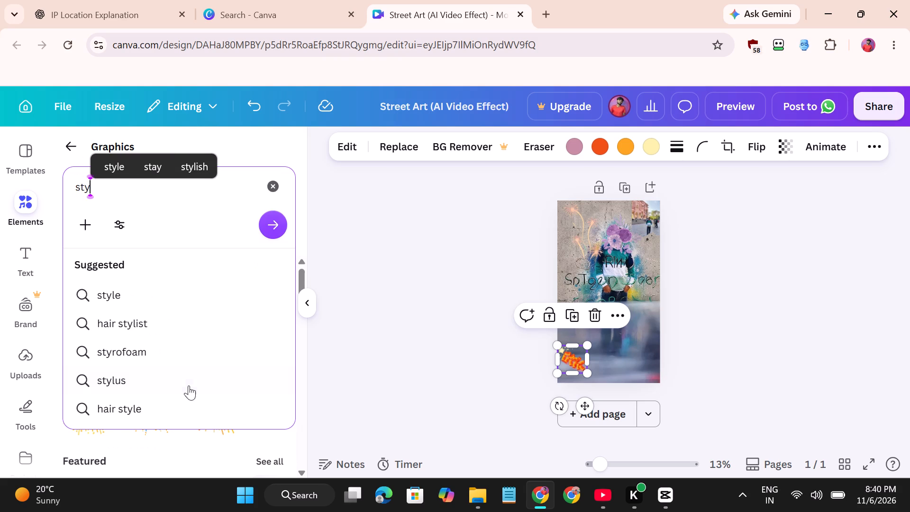
pyautogui.click(141, 295)
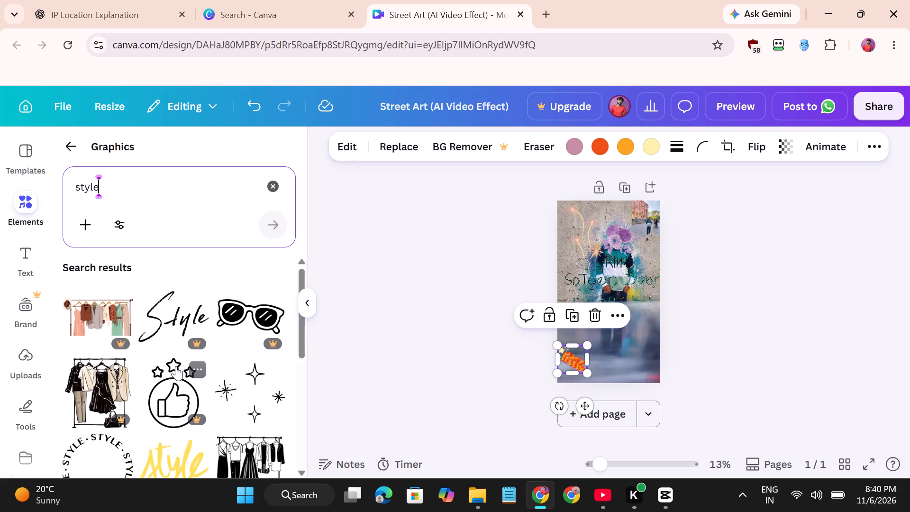
pyautogui.scroll(-1, 144, 383)
pyautogui.moveTo(82, 299); pyautogui.dragTo(619, 262)
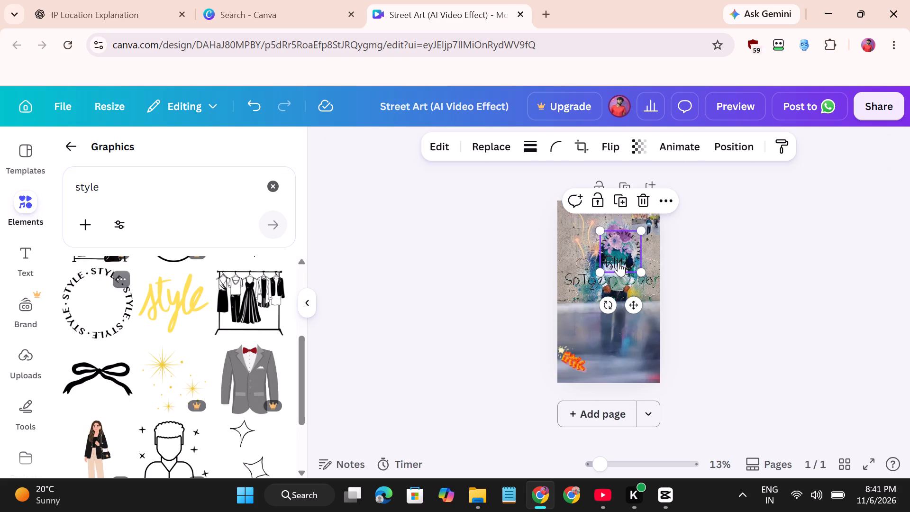
# Enlarge the circular STYLE lettering to about one and a half times its size and position it around the purple bouquet.
pyautogui.moveTo(640, 268); pyautogui.dragTo(642, 281)
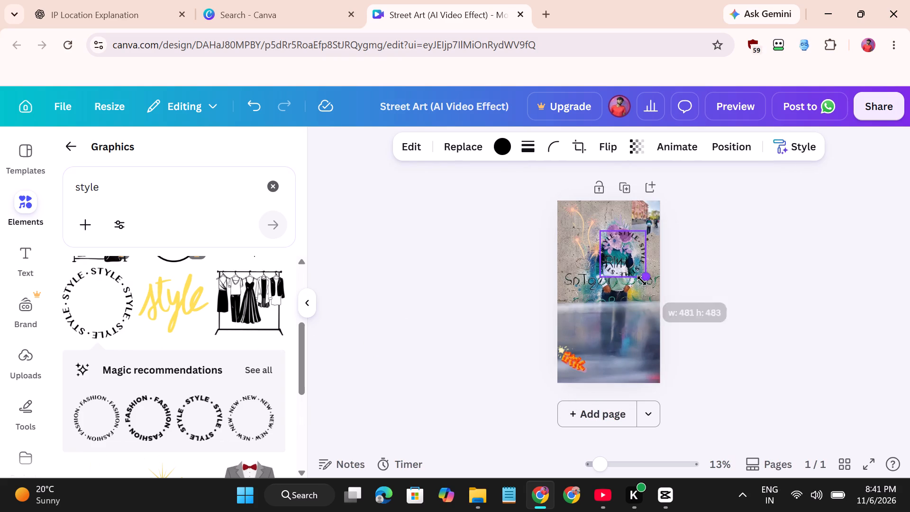
pyautogui.moveTo(642, 281); pyautogui.dragTo(661, 307)
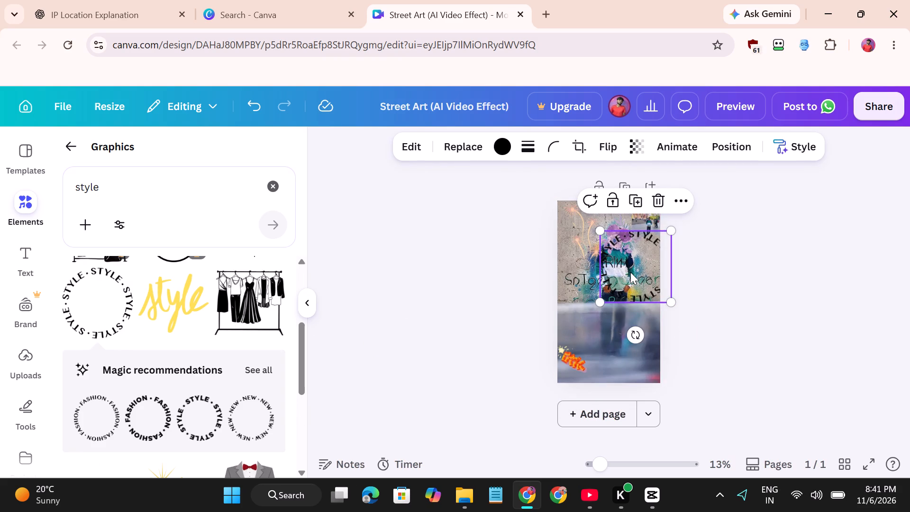
pyautogui.moveTo(630, 272); pyautogui.dragTo(611, 252)
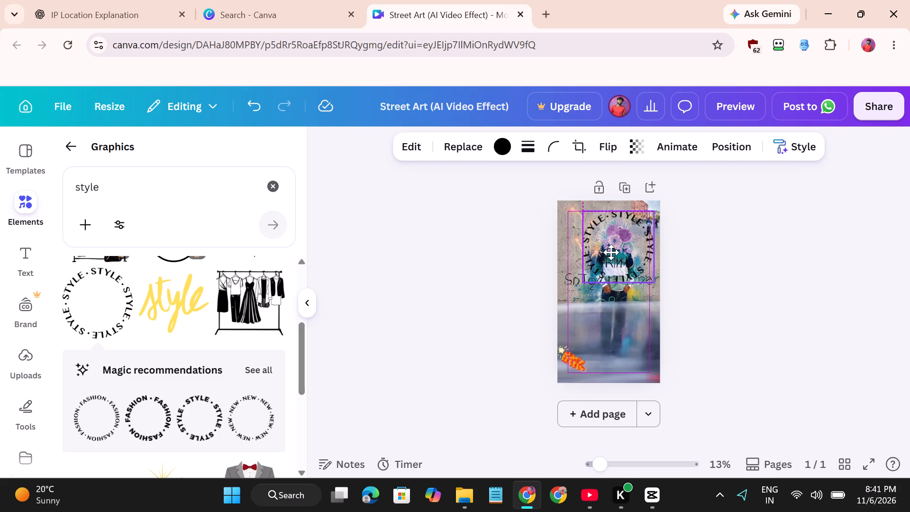
pyautogui.moveTo(611, 252); pyautogui.dragTo(607, 254)
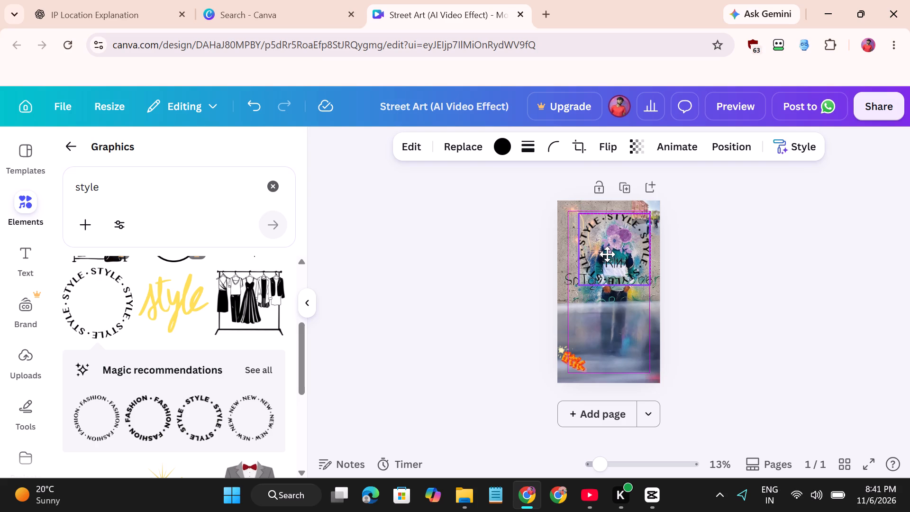
pyautogui.moveTo(607, 254); pyautogui.dragTo(607, 253)
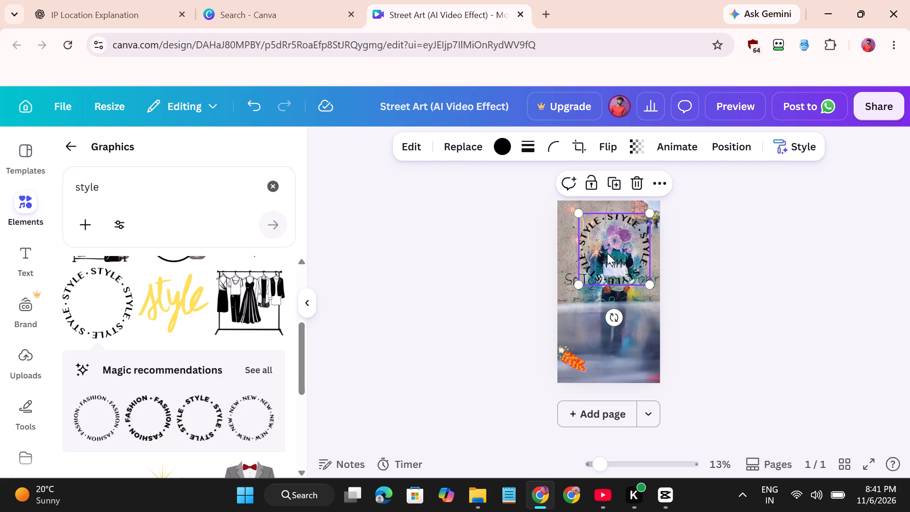
pyautogui.moveTo(581, 286); pyautogui.dragTo(588, 278)
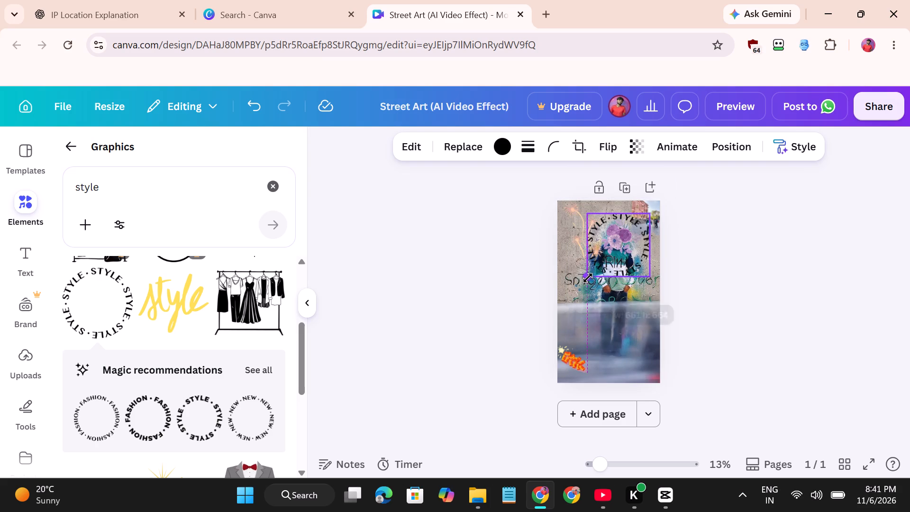
pyautogui.moveTo(588, 278); pyautogui.dragTo(591, 274)
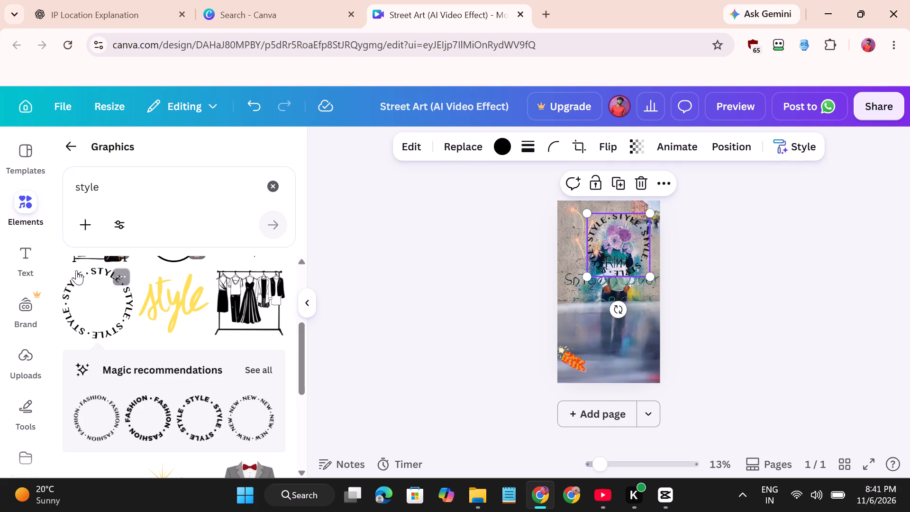
# Add the black clothes rack graphic, enlarge it slightly and position it in the video's top-left corner.
pyautogui.moveTo(250, 303); pyautogui.dragTo(594, 309)
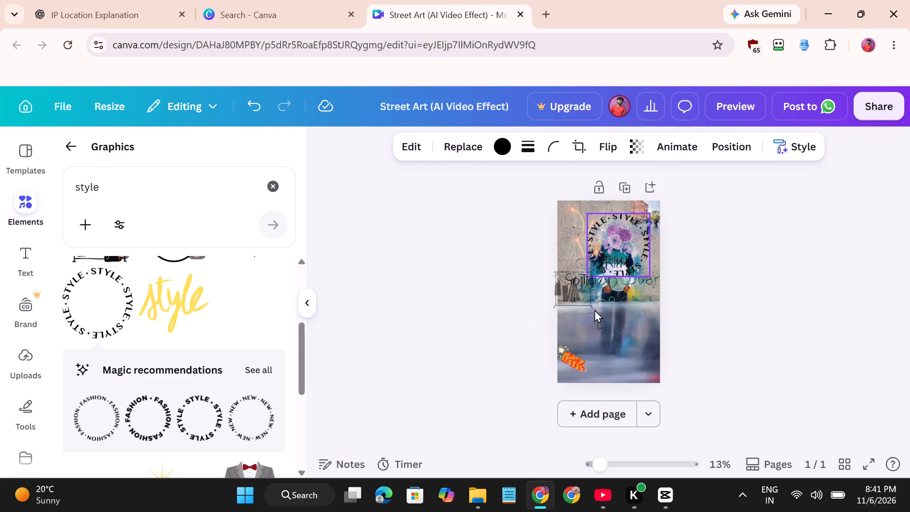
pyautogui.moveTo(594, 309); pyautogui.dragTo(617, 334)
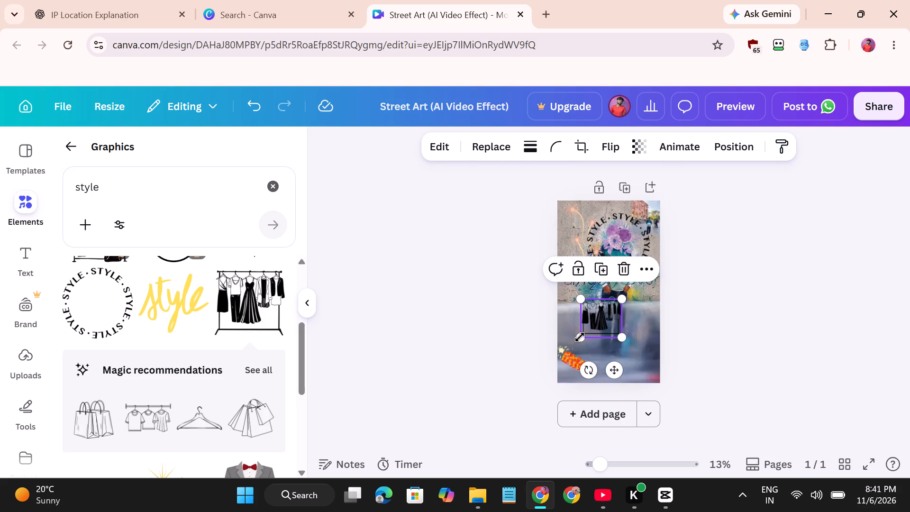
pyautogui.moveTo(579, 336); pyautogui.dragTo(573, 338)
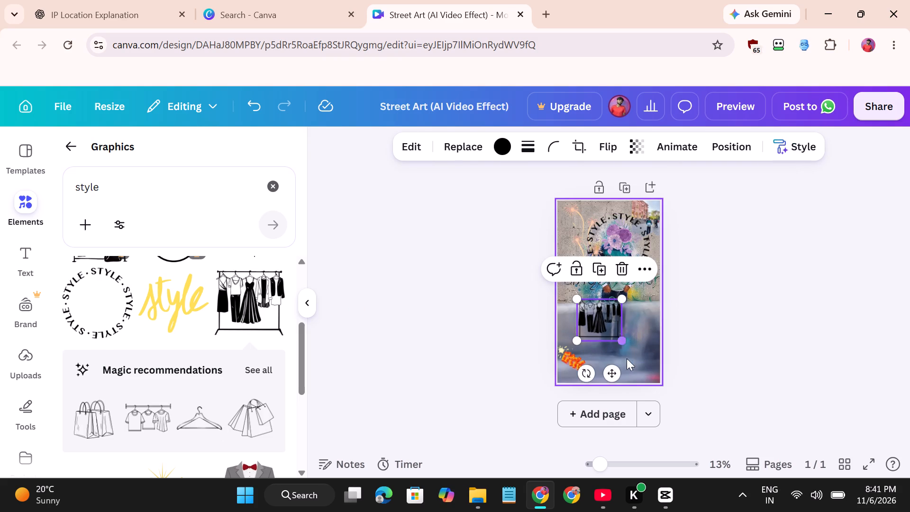
pyautogui.moveTo(612, 376); pyautogui.dragTo(591, 285)
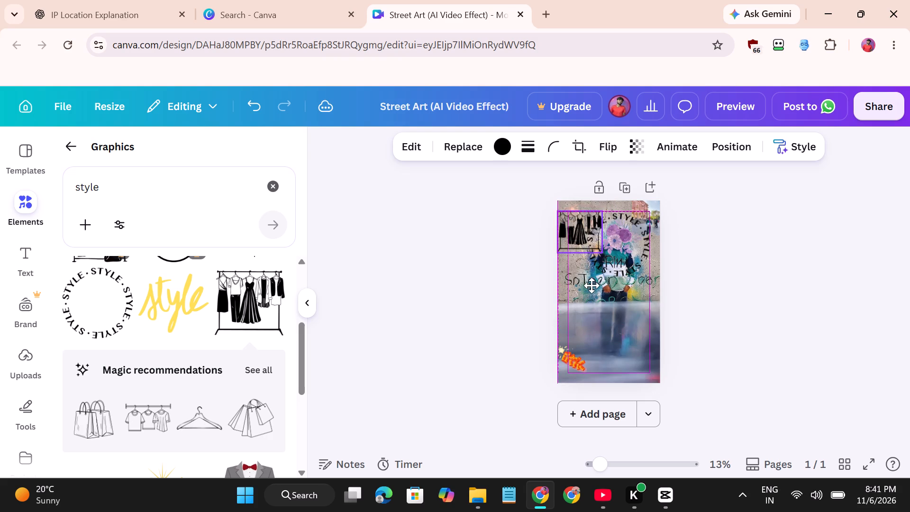
pyautogui.moveTo(591, 285); pyautogui.dragTo(592, 277)
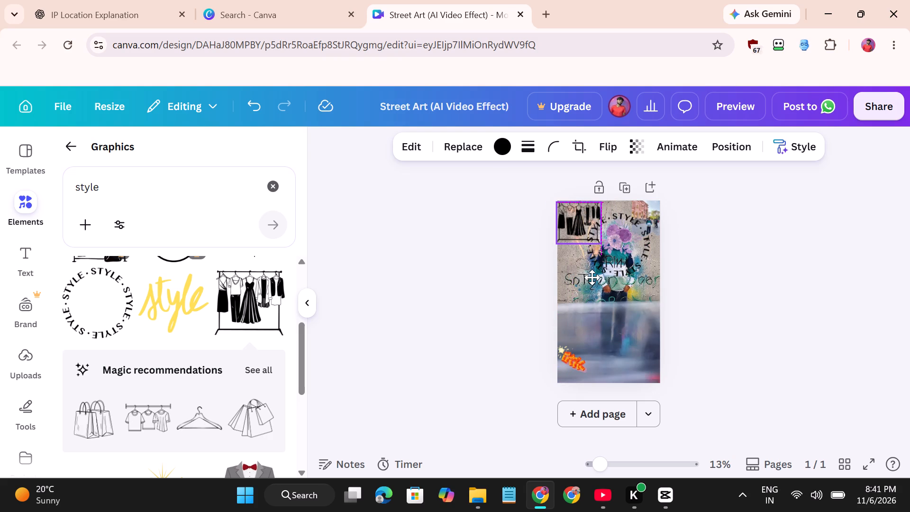
pyautogui.moveTo(592, 277); pyautogui.dragTo(592, 278)
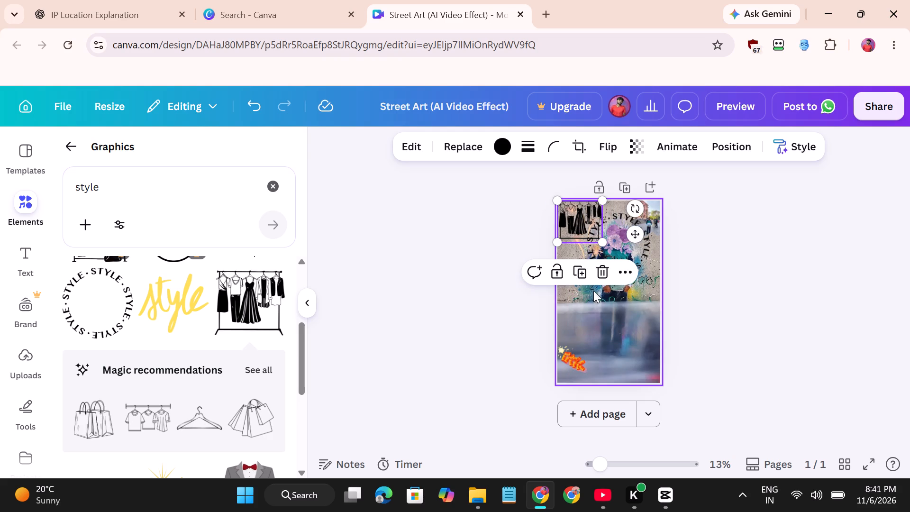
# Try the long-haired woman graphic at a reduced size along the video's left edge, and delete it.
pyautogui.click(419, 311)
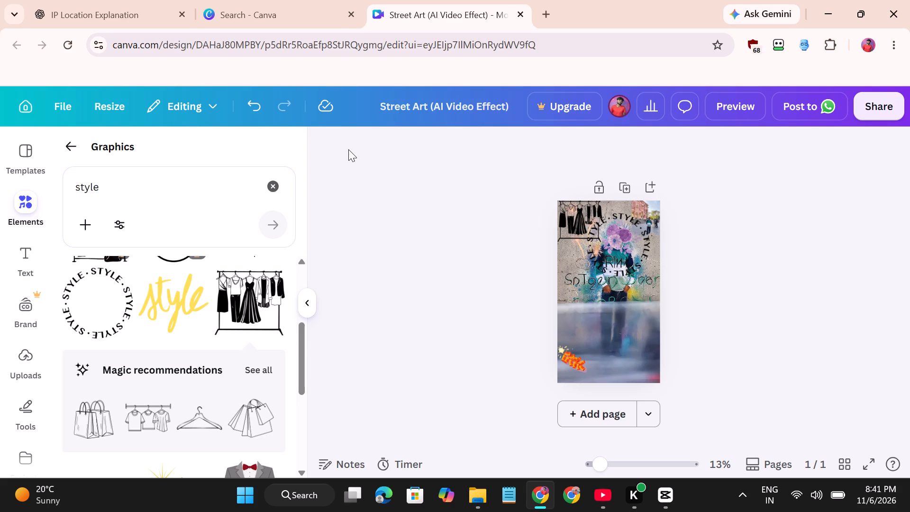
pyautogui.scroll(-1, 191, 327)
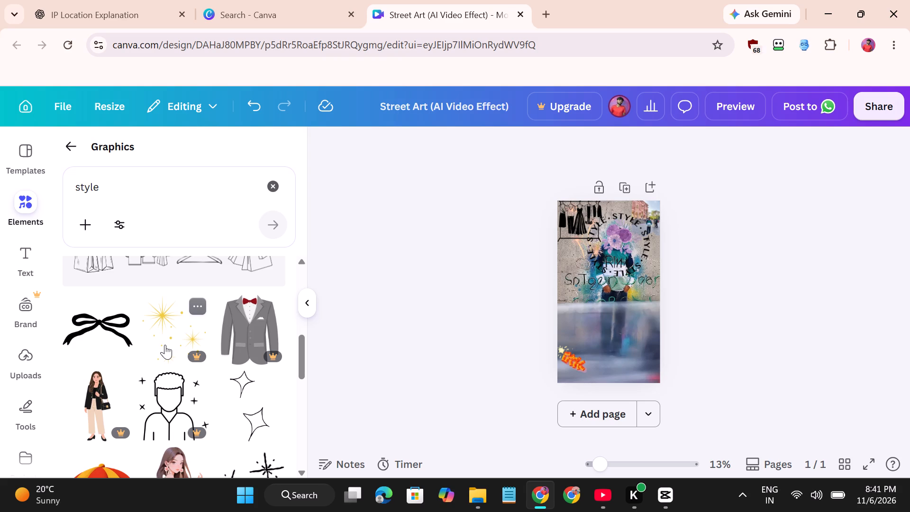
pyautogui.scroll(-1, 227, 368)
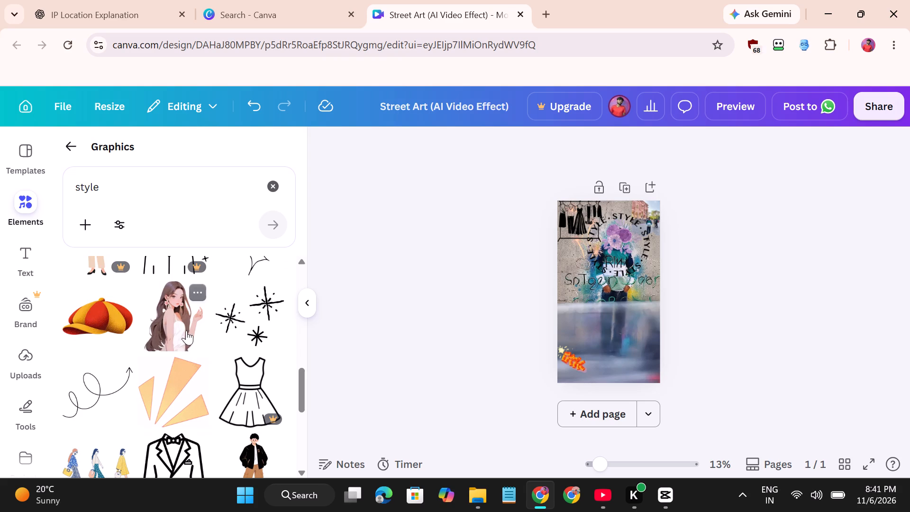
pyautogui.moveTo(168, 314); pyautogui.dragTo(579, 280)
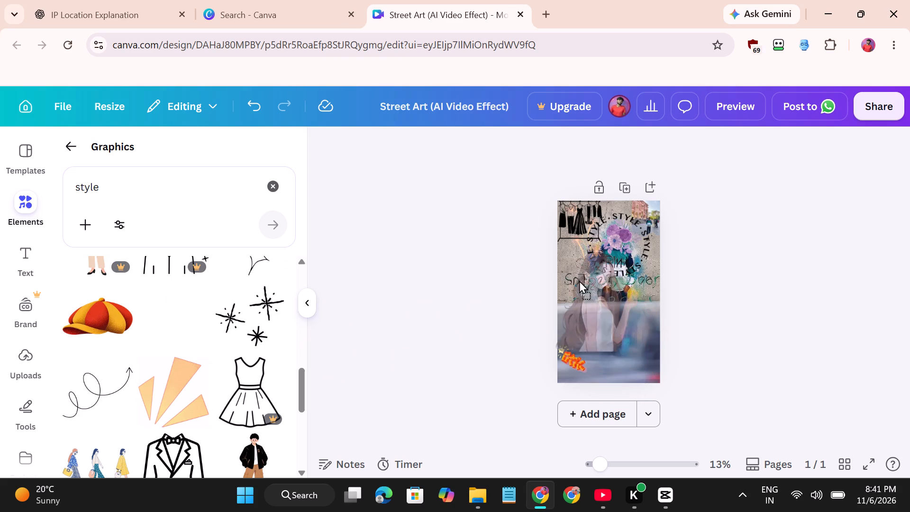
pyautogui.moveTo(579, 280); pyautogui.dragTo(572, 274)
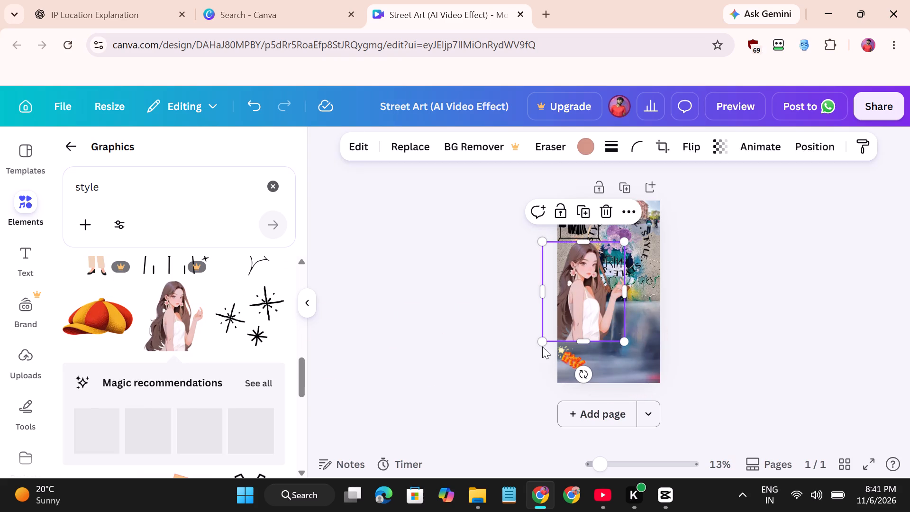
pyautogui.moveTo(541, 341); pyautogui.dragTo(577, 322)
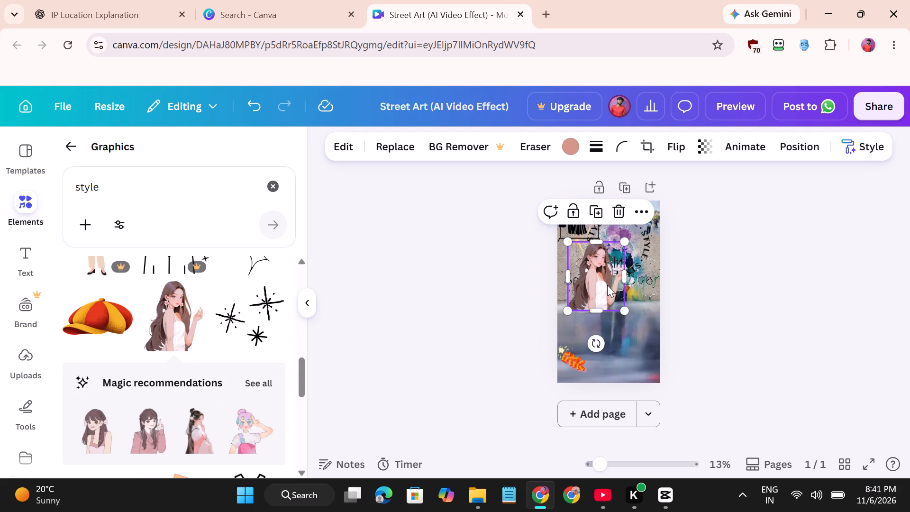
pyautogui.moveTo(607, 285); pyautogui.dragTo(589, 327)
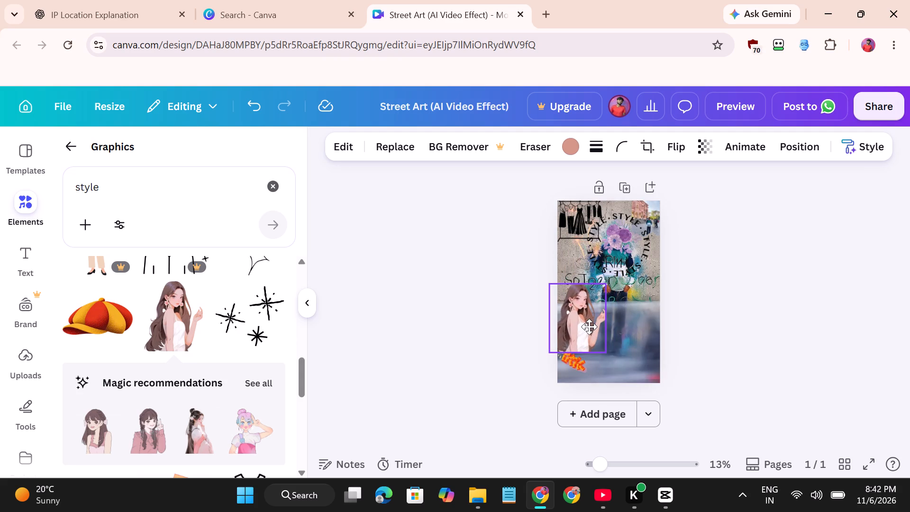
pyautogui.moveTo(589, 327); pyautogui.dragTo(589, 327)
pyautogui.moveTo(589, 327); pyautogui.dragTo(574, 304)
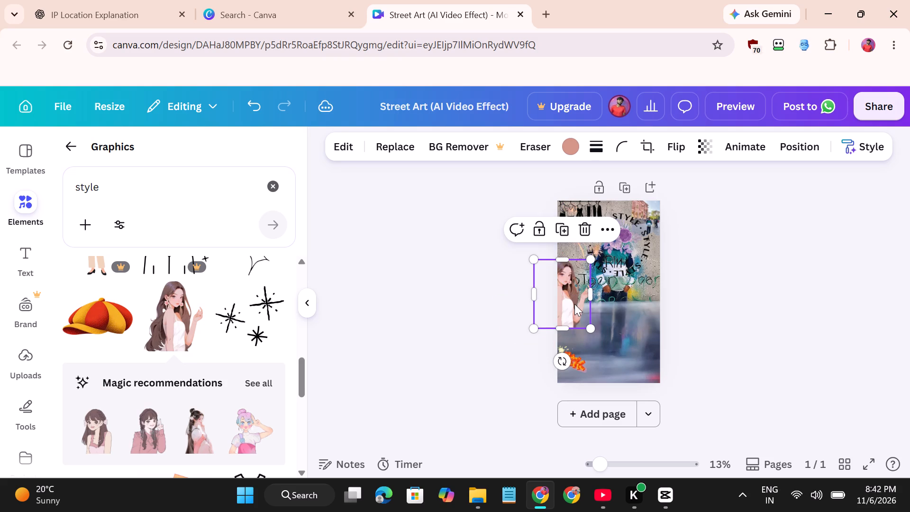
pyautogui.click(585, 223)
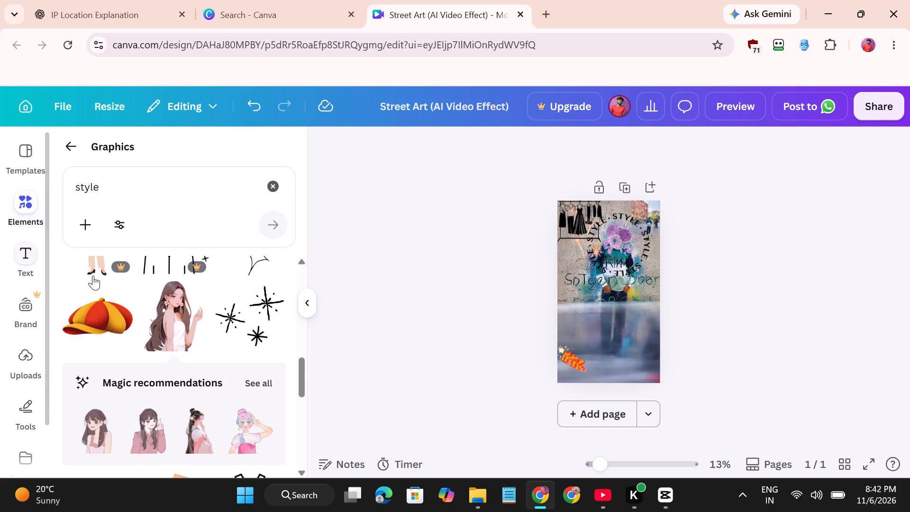
# Add the red and yellow cap graphic to the video and shrink it to less than half its size.
pyautogui.scroll(-2, 143, 268)
pyautogui.scroll(2, 143, 268)
pyautogui.scroll(-1, 152, 336)
pyautogui.scroll(1, 152, 336)
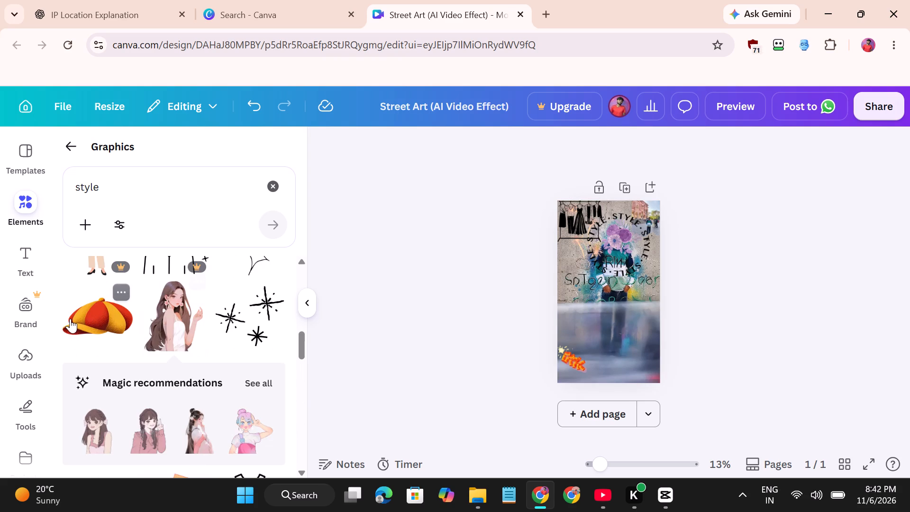
pyautogui.moveTo(70, 318); pyautogui.dragTo(584, 249)
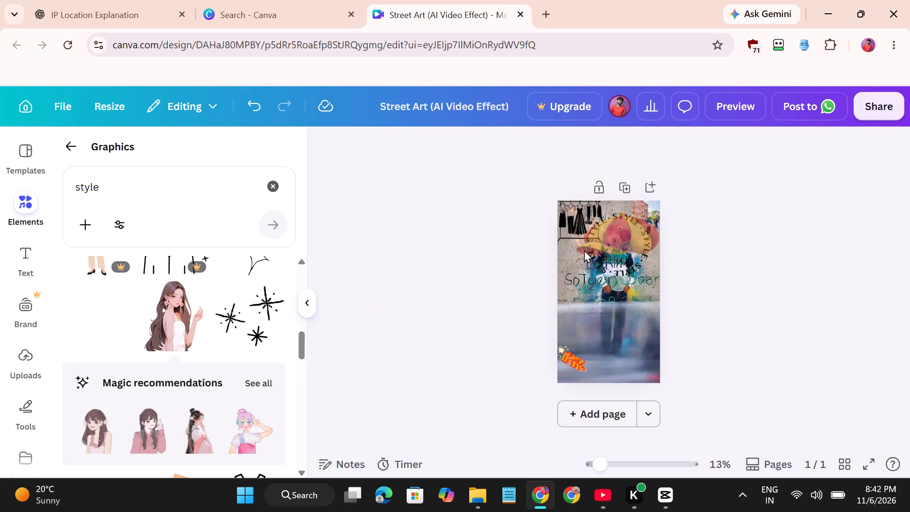
pyautogui.moveTo(584, 249); pyautogui.dragTo(592, 249)
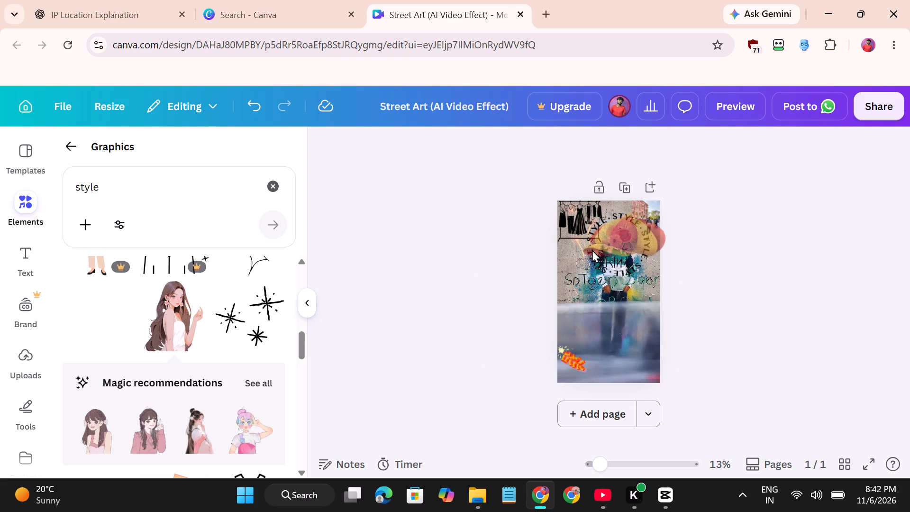
pyautogui.moveTo(592, 249); pyautogui.dragTo(583, 254)
pyautogui.click(662, 264)
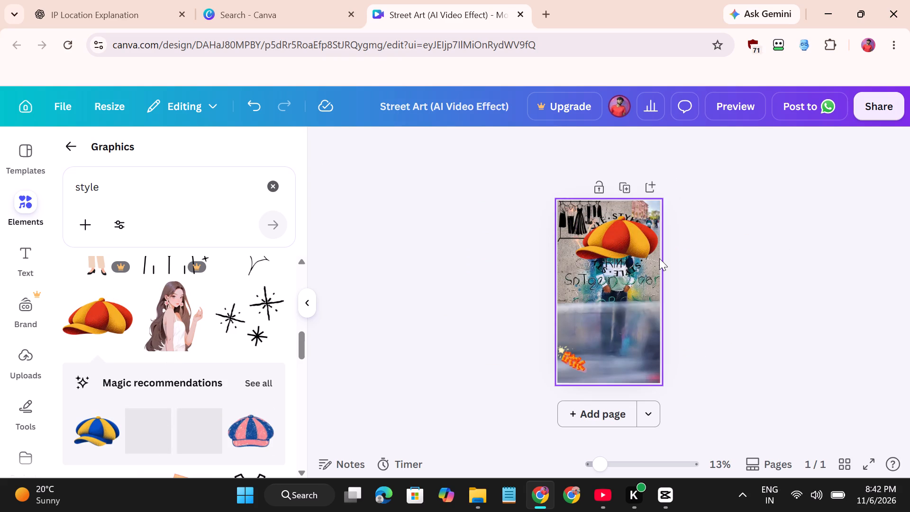
pyautogui.click(617, 242)
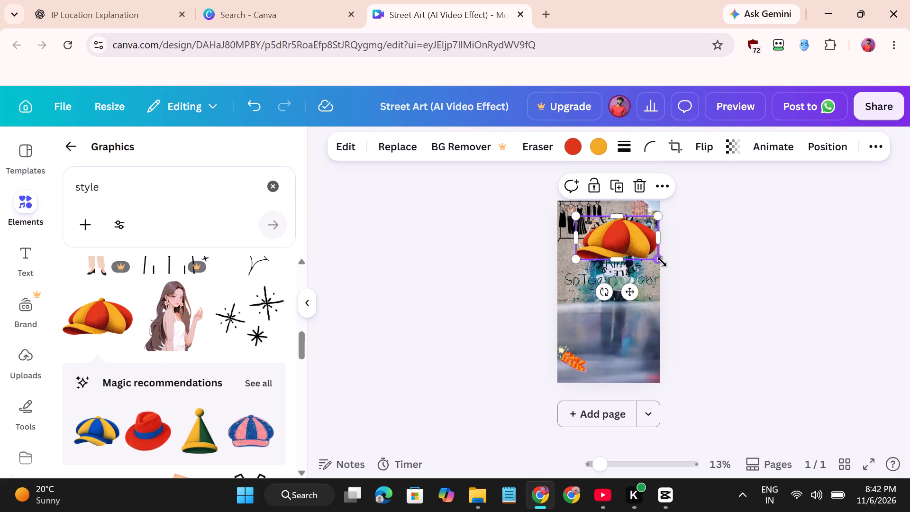
pyautogui.moveTo(662, 262); pyautogui.dragTo(640, 236)
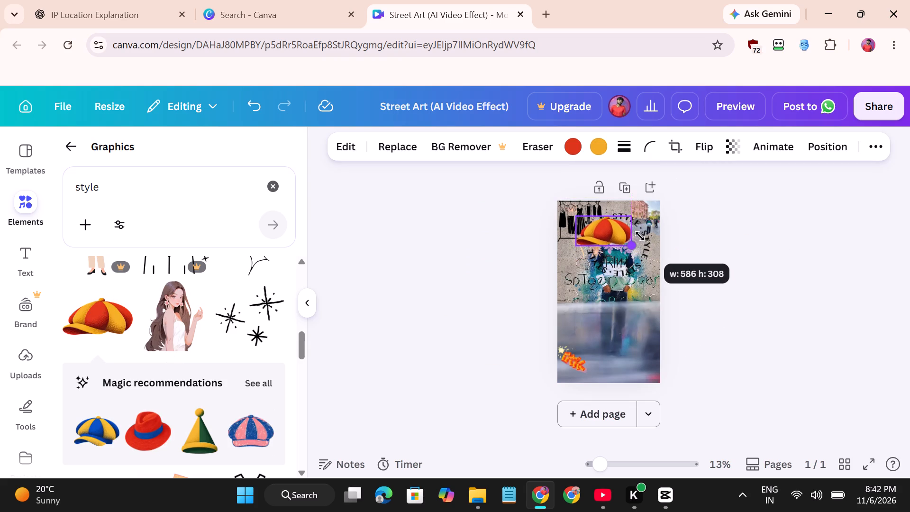
pyautogui.moveTo(640, 236); pyautogui.dragTo(620, 226)
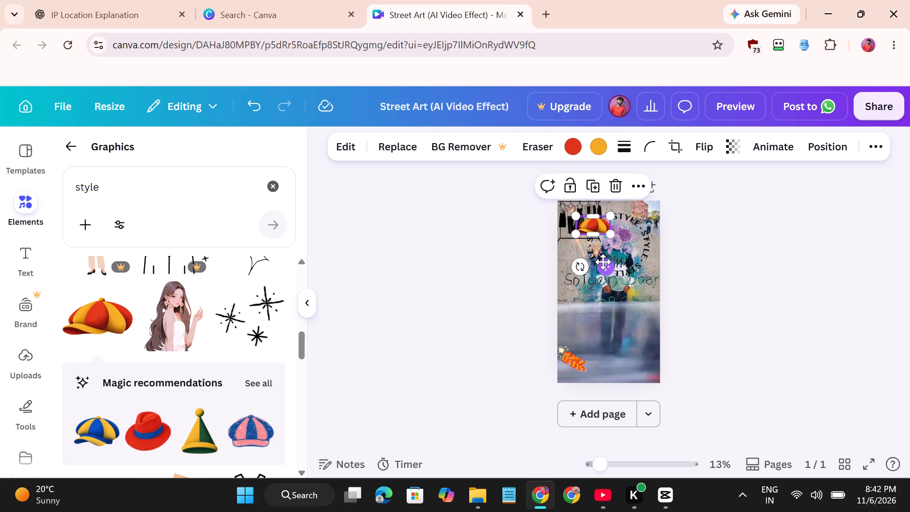
# Position the red and yellow cap against the video's left edge, just below the clothes rack.
pyautogui.moveTo(603, 264); pyautogui.dragTo(599, 306)
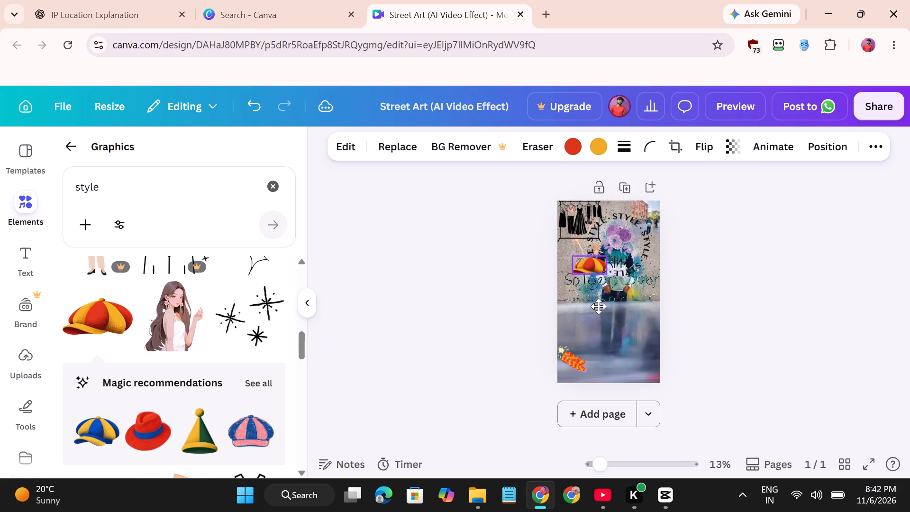
pyautogui.moveTo(599, 306); pyautogui.dragTo(586, 303)
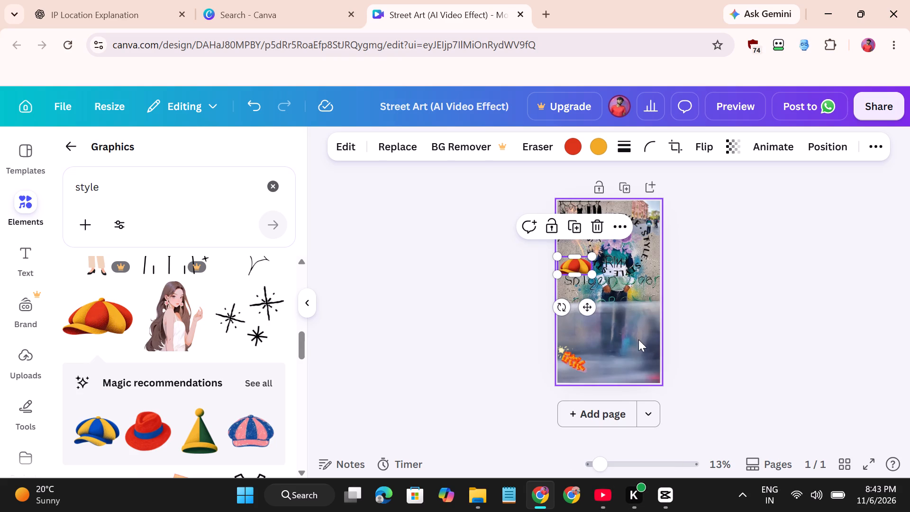
pyautogui.moveTo(587, 314); pyautogui.dragTo(587, 299)
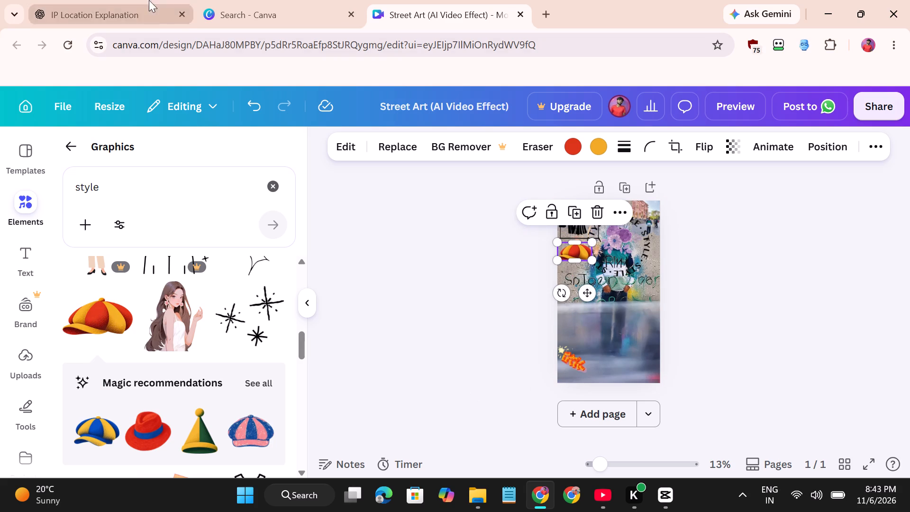
# Browse further through the "style" graphics for another fashion-themed graphic that suits the video.
pyautogui.scroll(-2, 180, 263)
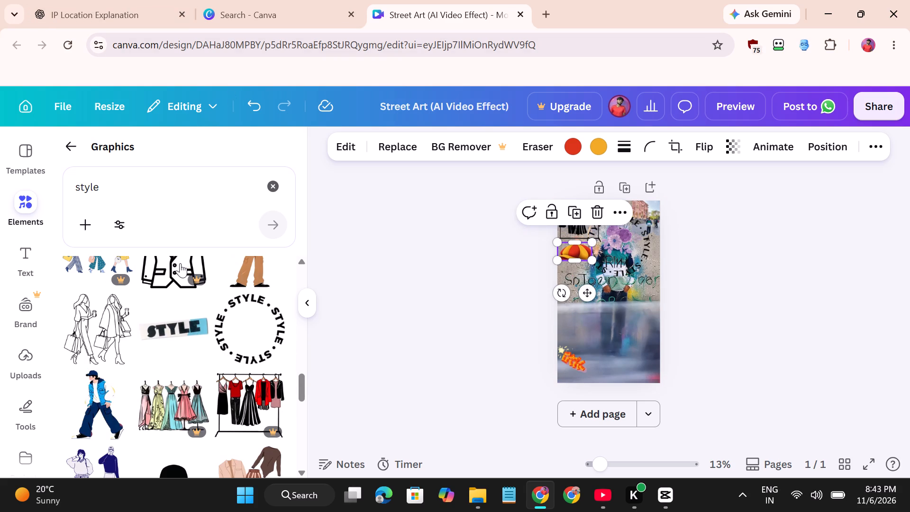
pyautogui.scroll(-1, 180, 263)
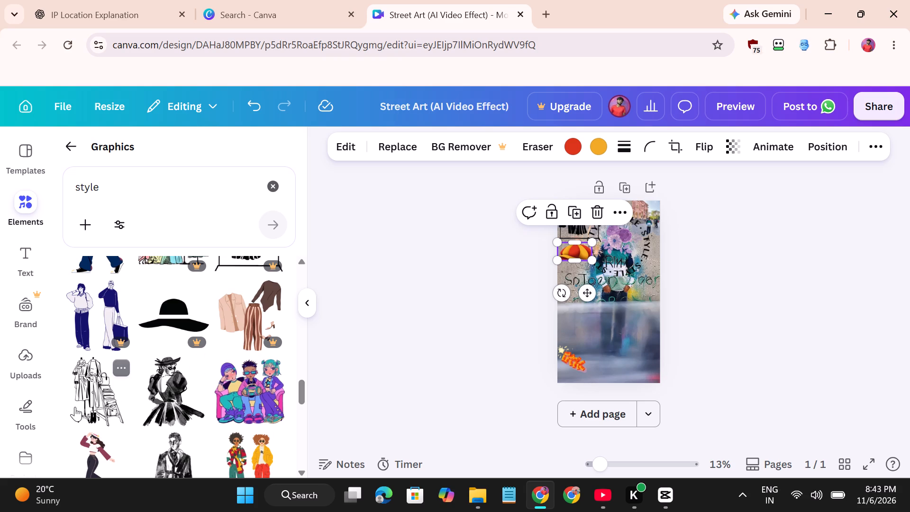
pyautogui.scroll(-1, 138, 330)
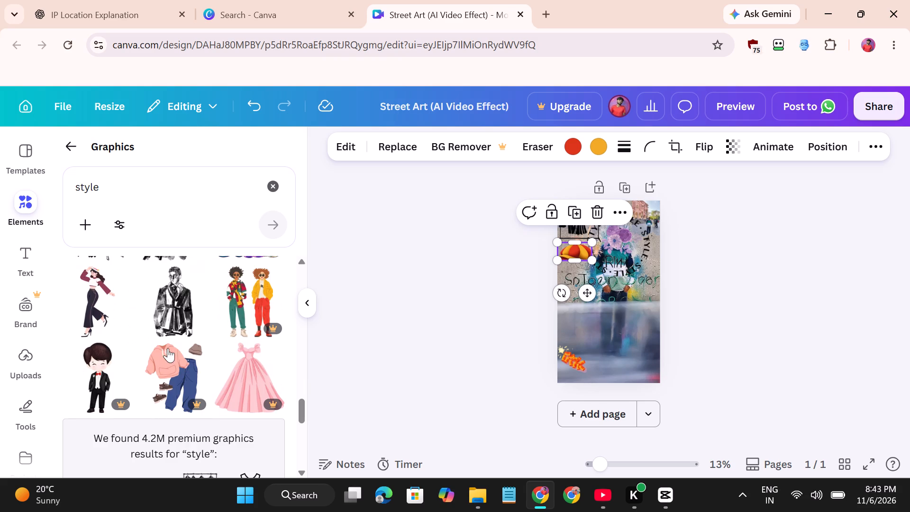
pyautogui.scroll(-1, 220, 354)
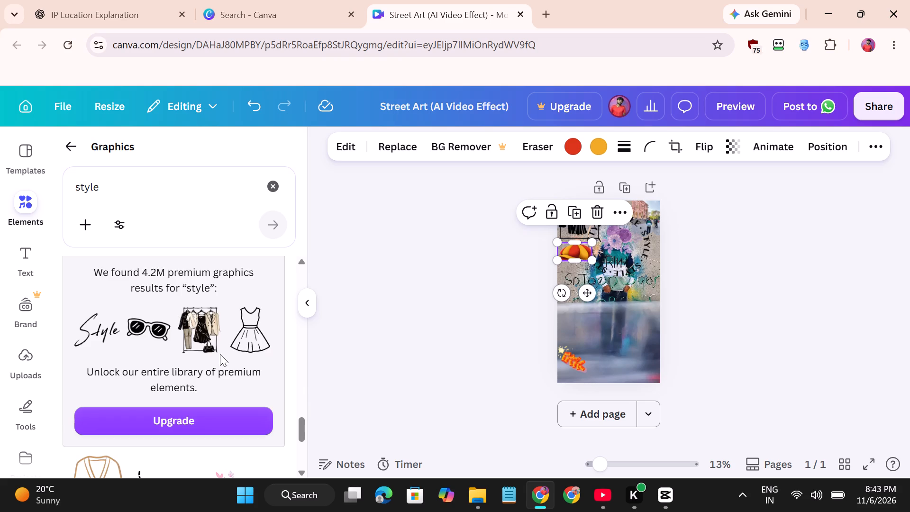
pyautogui.scroll(-2, 220, 354)
pyautogui.scroll(1, 220, 354)
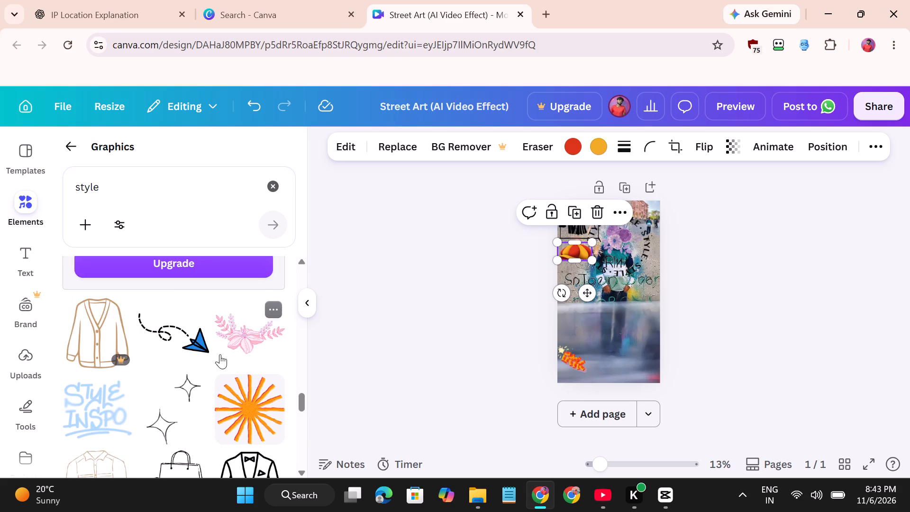
pyautogui.scroll(-2, 220, 354)
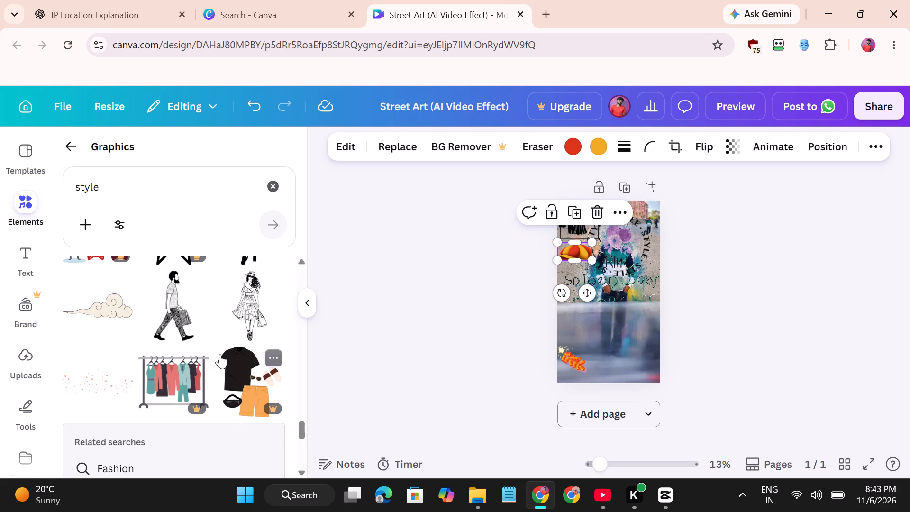
pyautogui.scroll(-2, 207, 333)
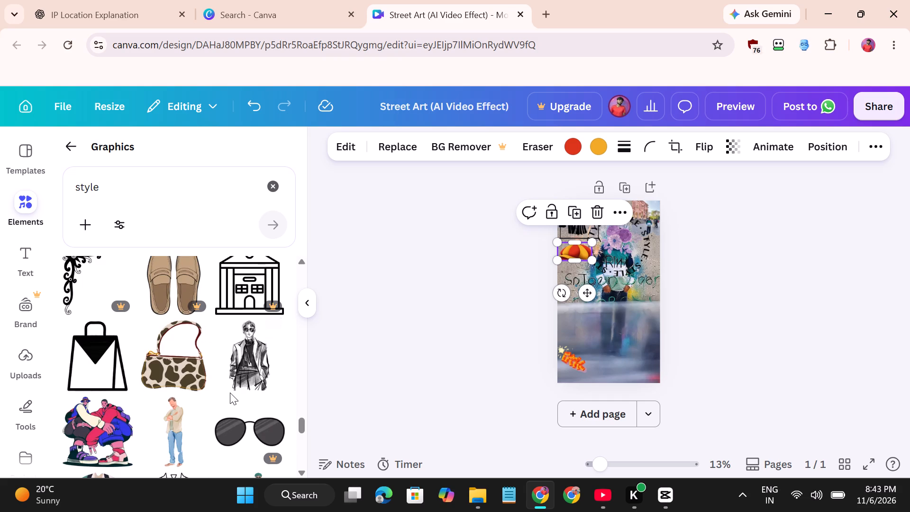
pyautogui.scroll(-1, 224, 369)
pyautogui.scroll(-1, 190, 339)
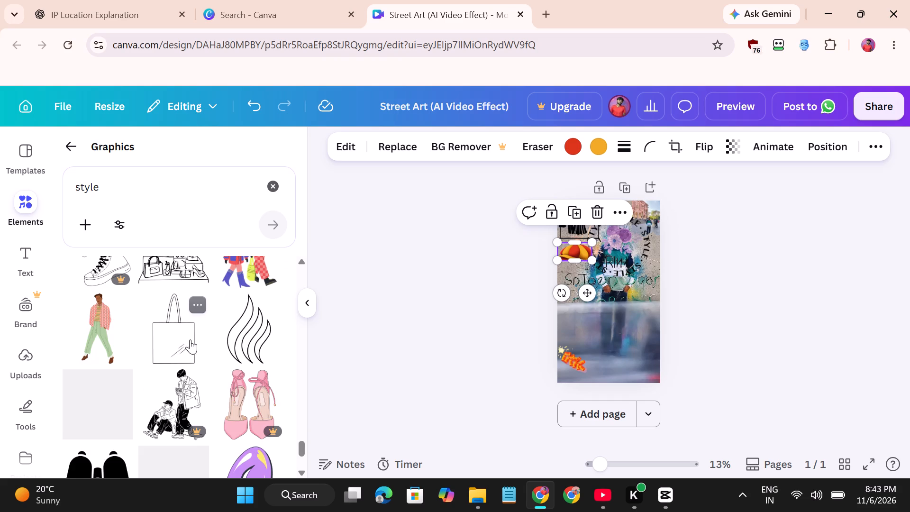
pyautogui.scroll(1, 165, 305)
pyautogui.scroll(-1, 165, 305)
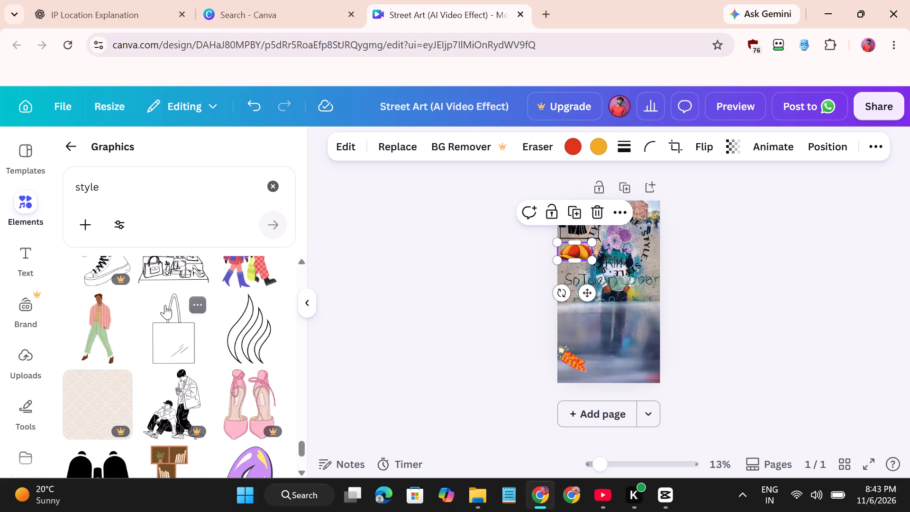
pyautogui.scroll(-2, 165, 305)
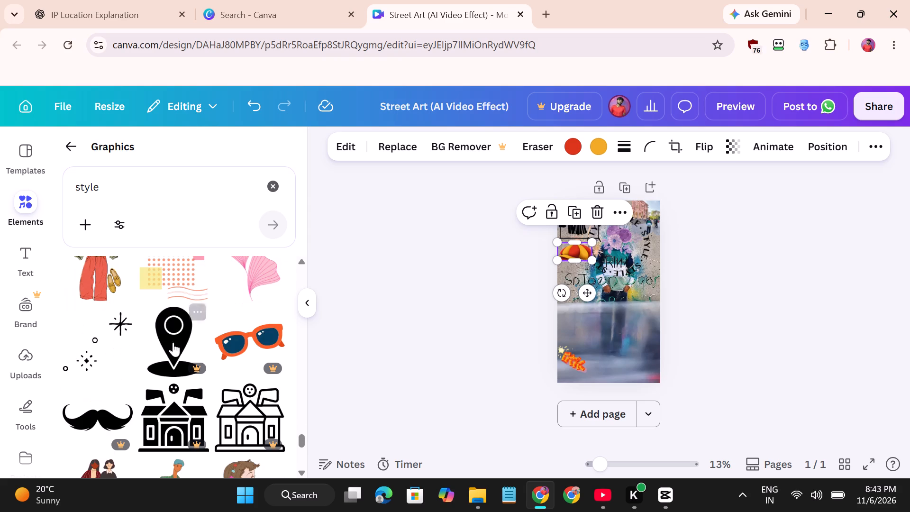
pyautogui.scroll(-2, 179, 376)
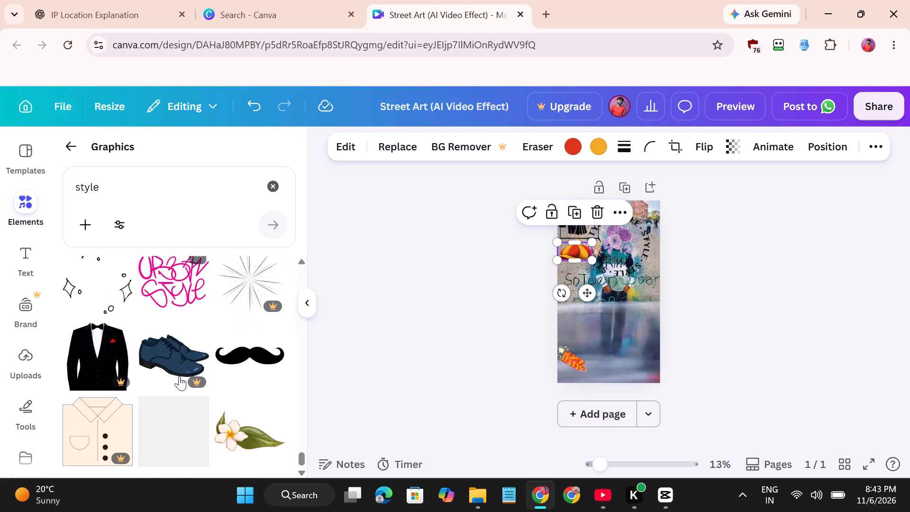
pyautogui.scroll(1, 179, 376)
pyautogui.scroll(-1, 179, 376)
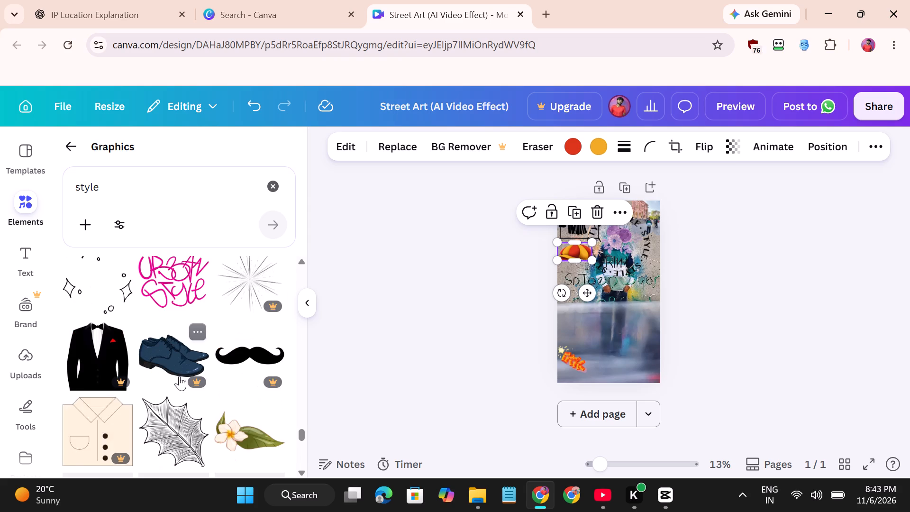
# Add the graphic of two walking people in colourful coats near the centre of the video, over the man's legs.
pyautogui.scroll(4, 179, 376)
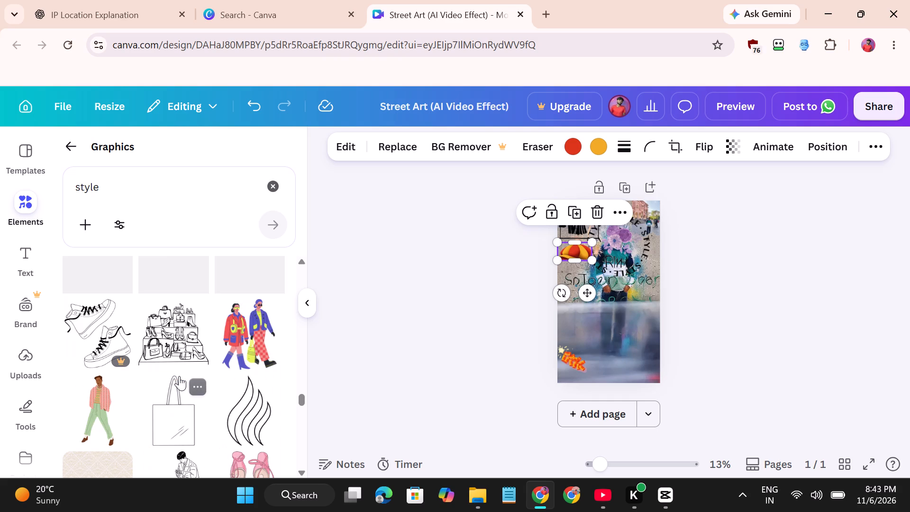
pyautogui.scroll(1, 179, 376)
pyautogui.scroll(-1, 182, 380)
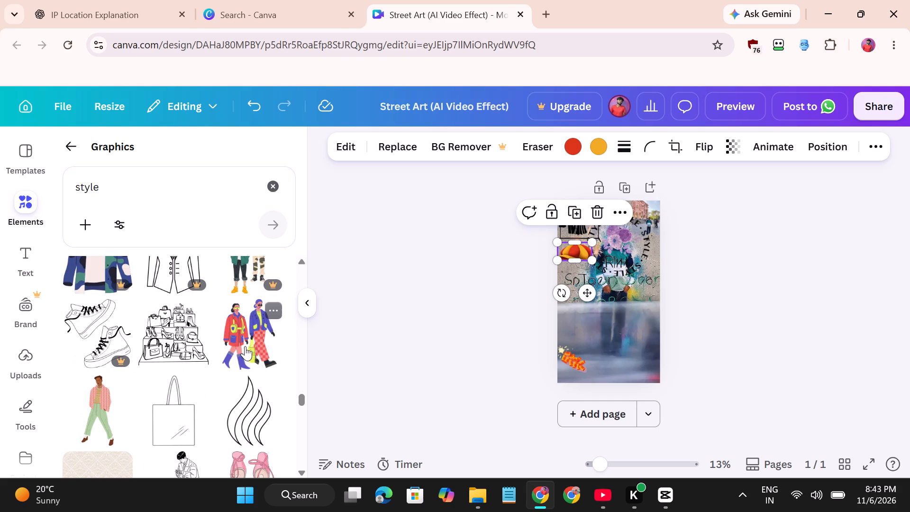
pyautogui.moveTo(241, 345); pyautogui.dragTo(613, 327)
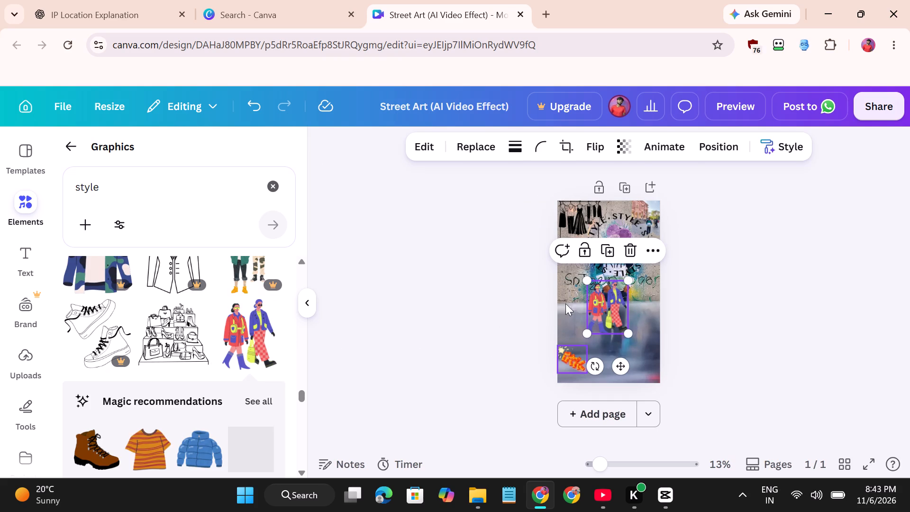
# Add a blank second page after the Street Art video page.
pyautogui.scroll(-1, 599, 259)
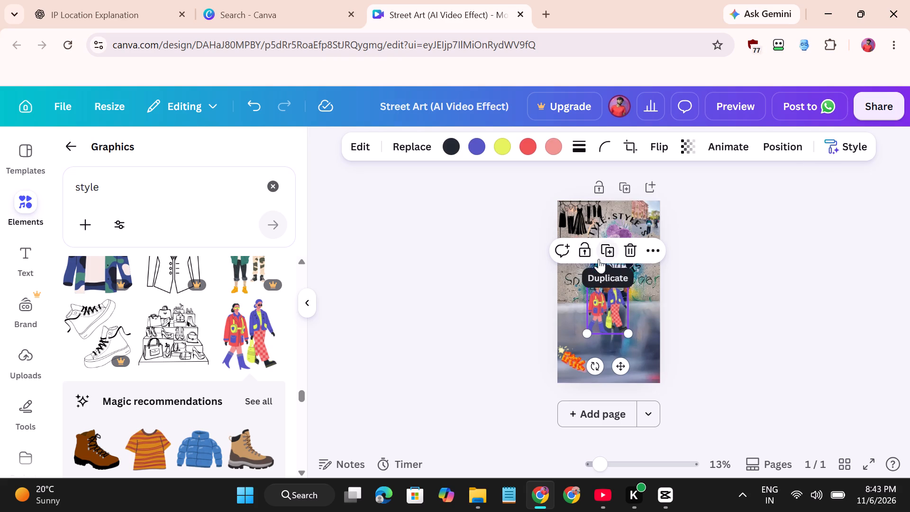
pyautogui.click(589, 411)
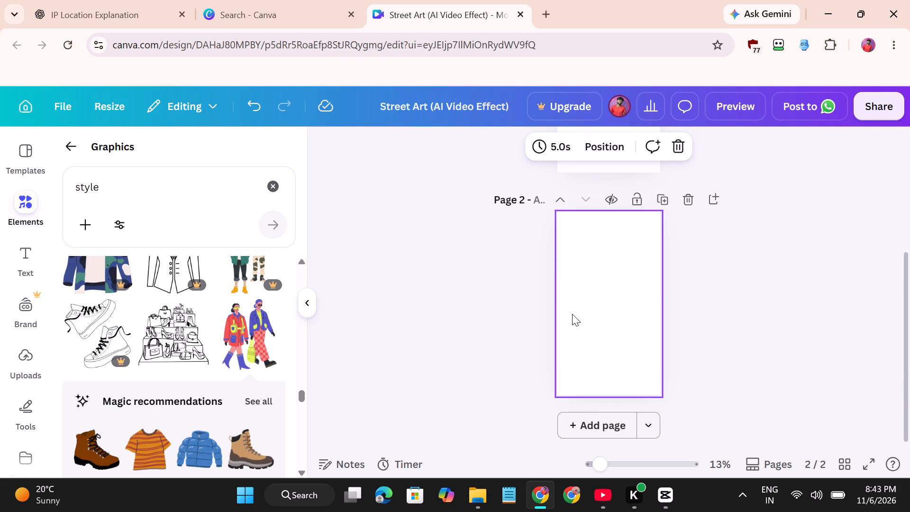
# Search the graphics for "halloween background" and browse the designs for a background suited to the blank page.
pyautogui.scroll(7, 132, 319)
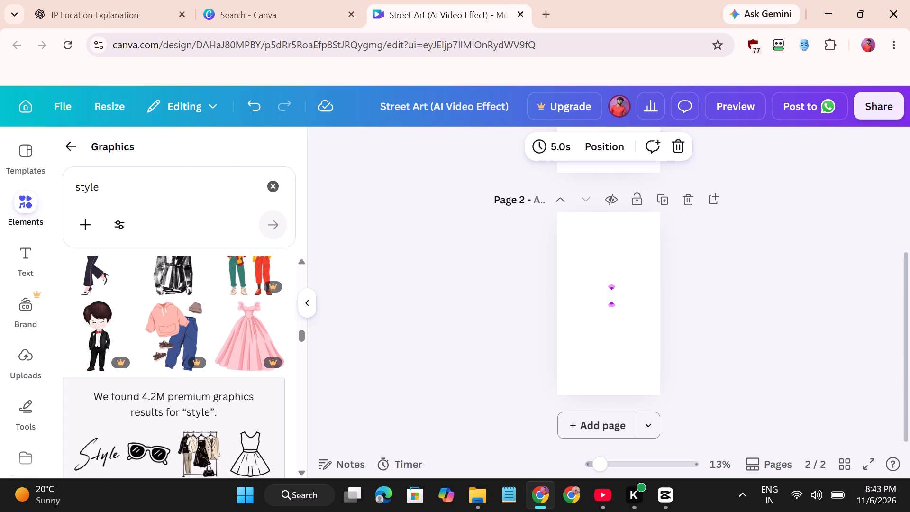
pyautogui.click(273, 189)
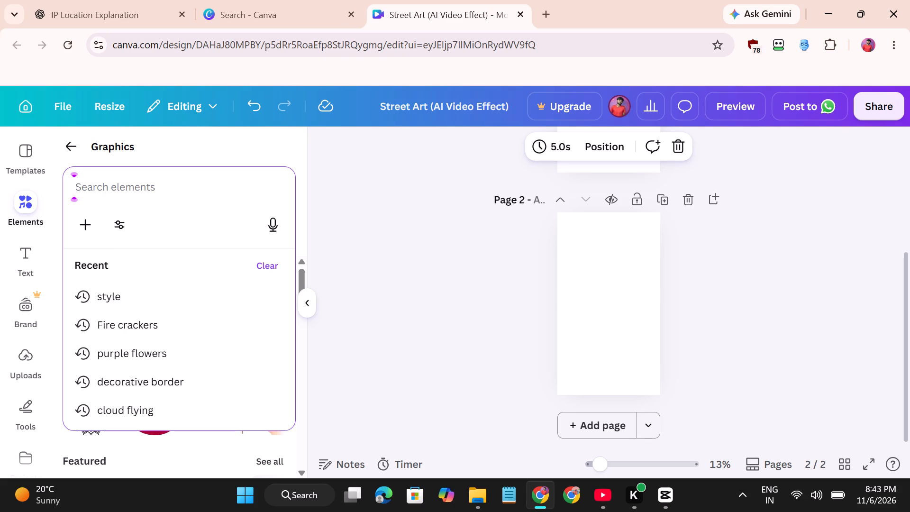
pyautogui.write('bac')
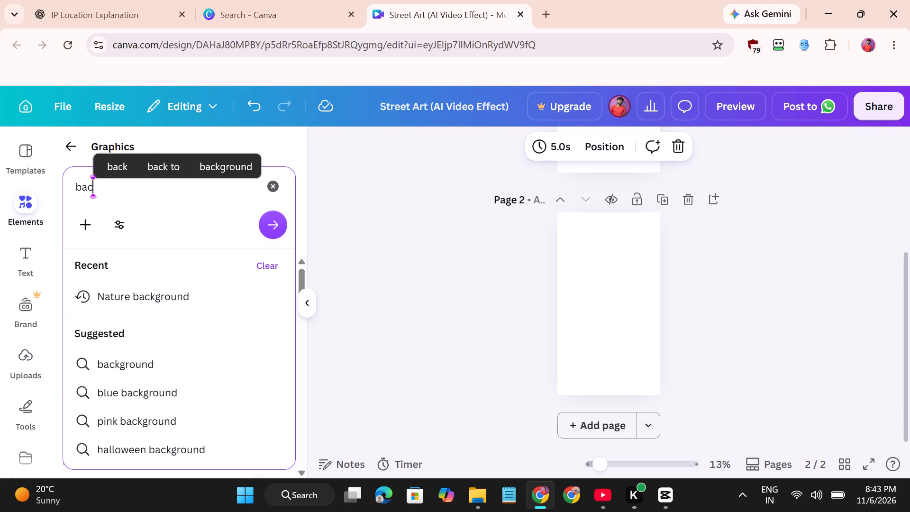
pyautogui.press('k')
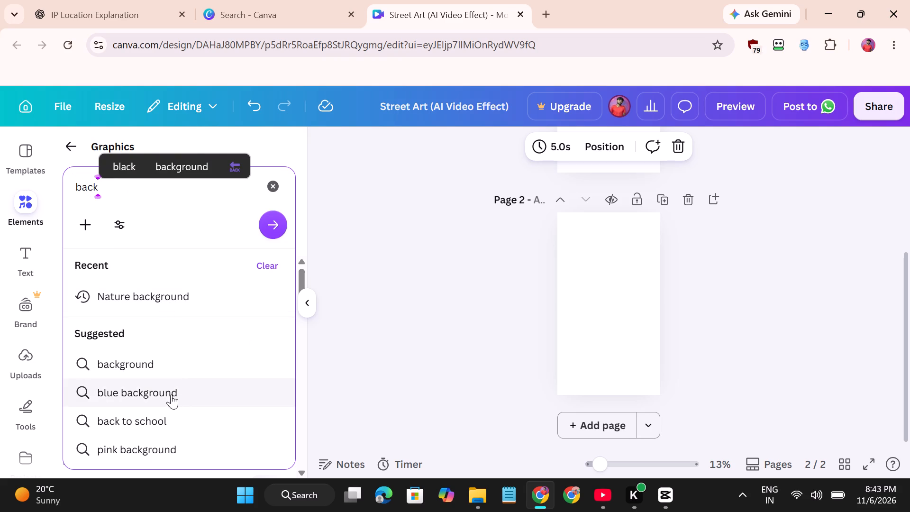
pyautogui.click(178, 164)
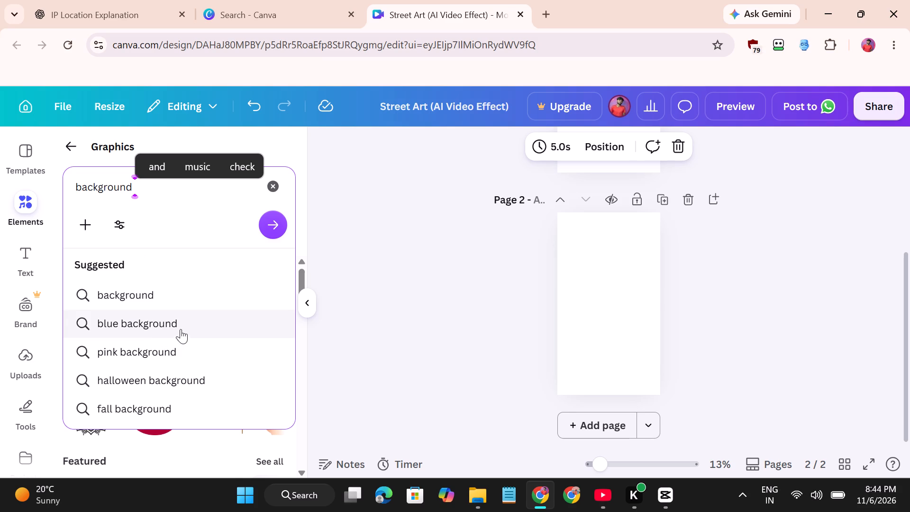
pyautogui.click(167, 387)
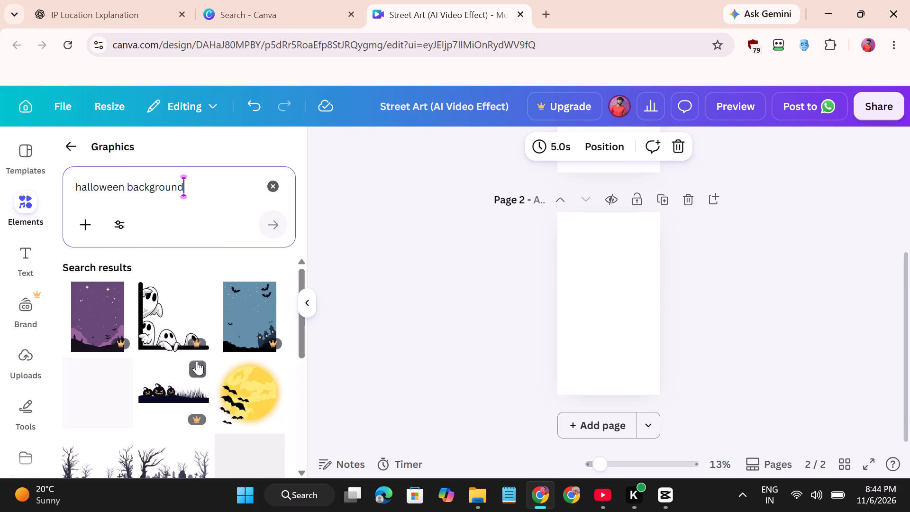
pyautogui.scroll(-1, 185, 346)
pyautogui.scroll(-1, 169, 395)
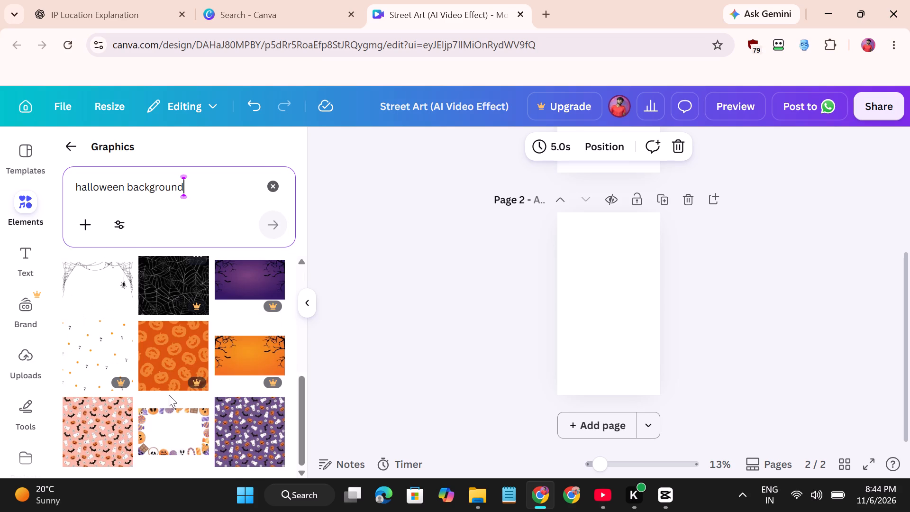
pyautogui.scroll(-1, 208, 375)
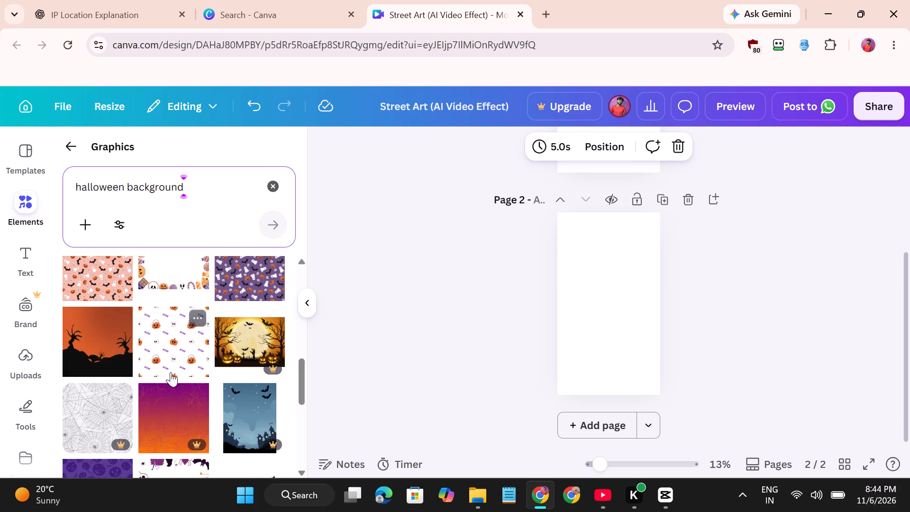
pyautogui.scroll(-1, 161, 369)
pyautogui.scroll(5, 162, 369)
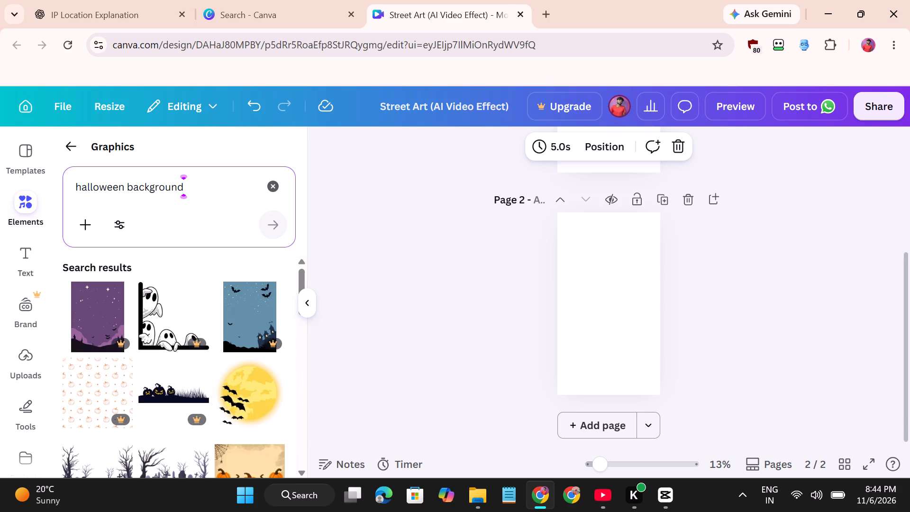
# Change the graphics search to "romantic background".
pyautogui.moveTo(122, 185); pyautogui.dragTo(66, 182)
pyautogui.press('r')
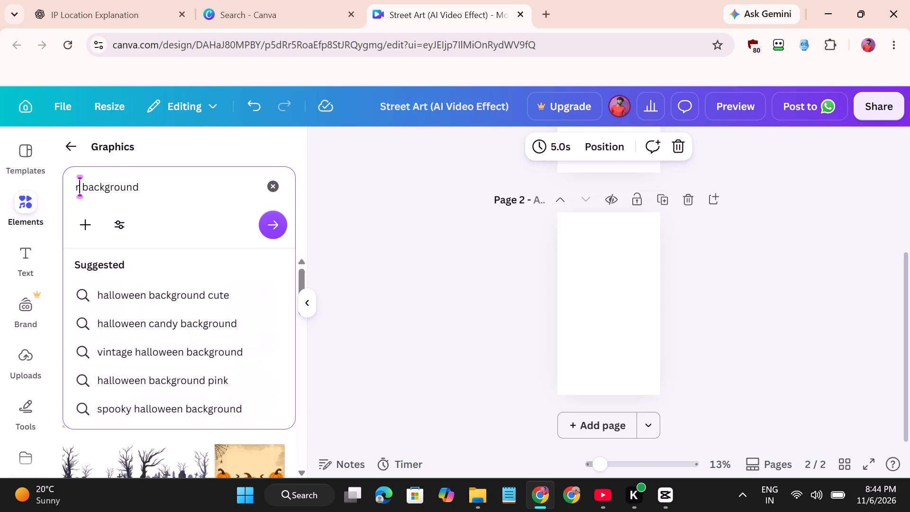
pyautogui.press('o')
pyautogui.press('m')
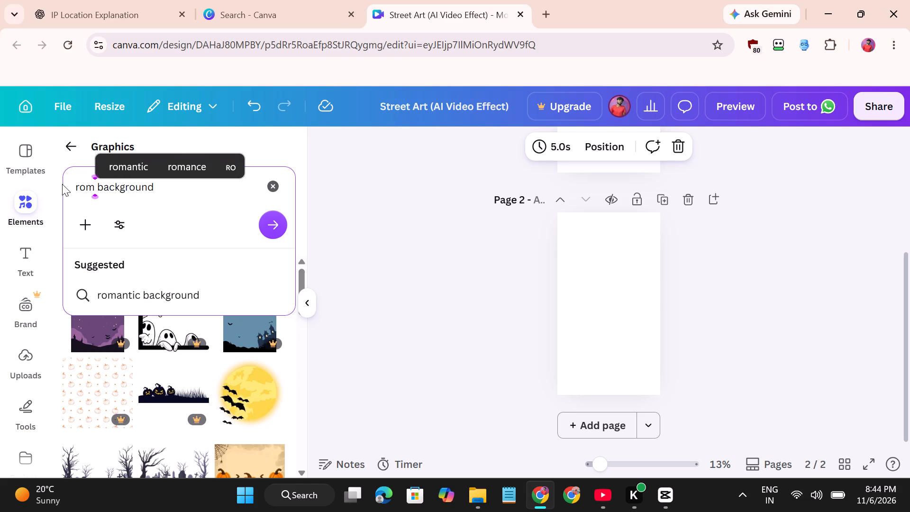
pyautogui.press('a')
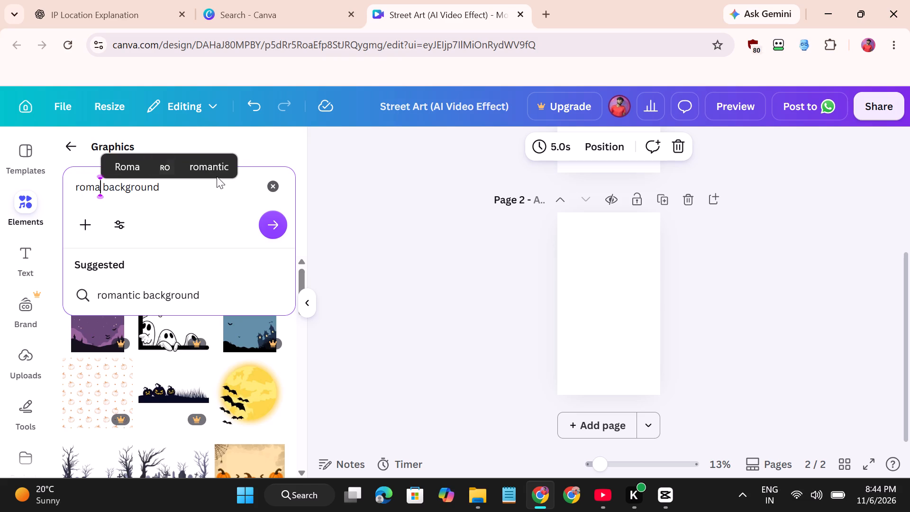
pyautogui.click(212, 165)
pyautogui.click(273, 223)
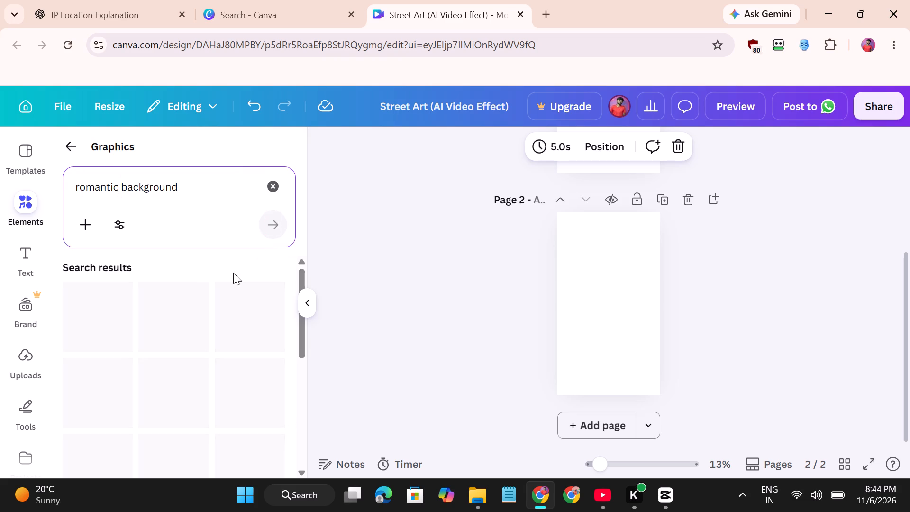
# Browse the "romantic background" graphics and related searches for a background that suits page 2.
pyautogui.scroll(-1, 191, 357)
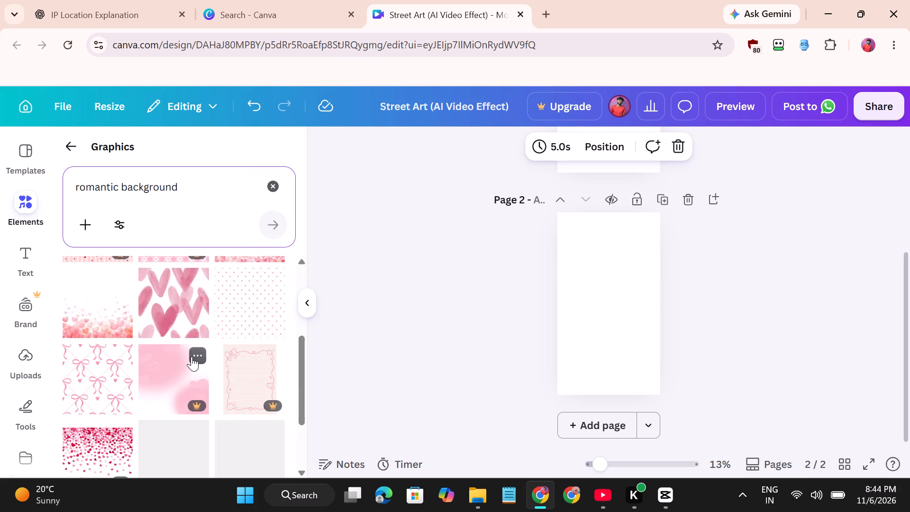
pyautogui.scroll(-4, 191, 357)
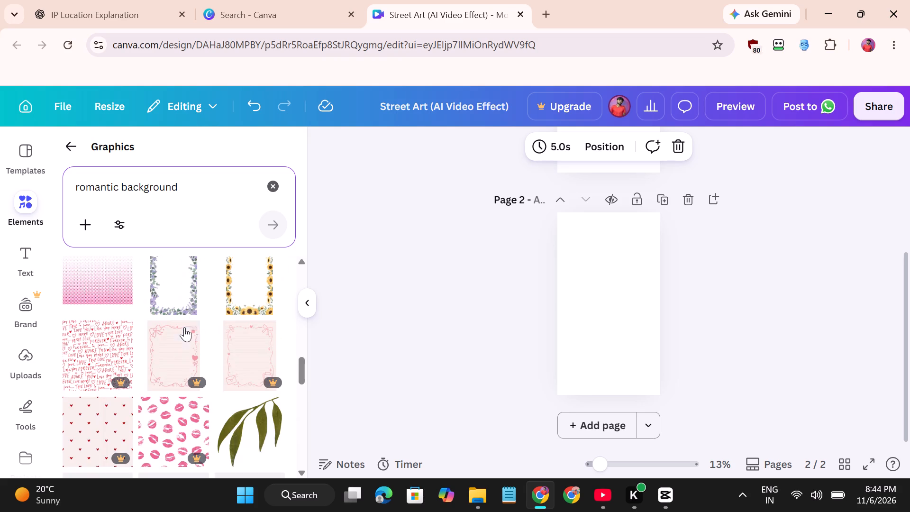
pyautogui.scroll(-2, 184, 327)
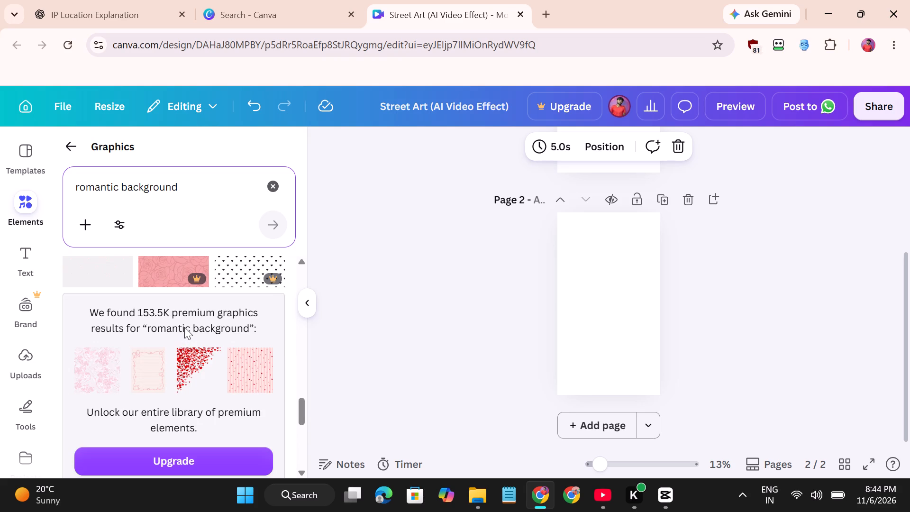
pyautogui.scroll(-1, 184, 327)
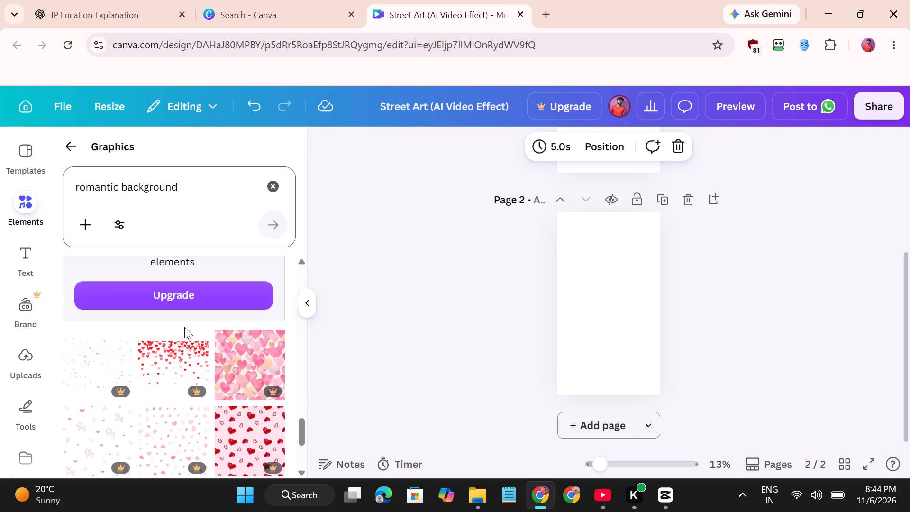
pyautogui.rightClick(184, 327)
pyautogui.moveTo(184, 327); pyautogui.dragTo(186, 322, button='right')
pyautogui.rightClick(186, 322)
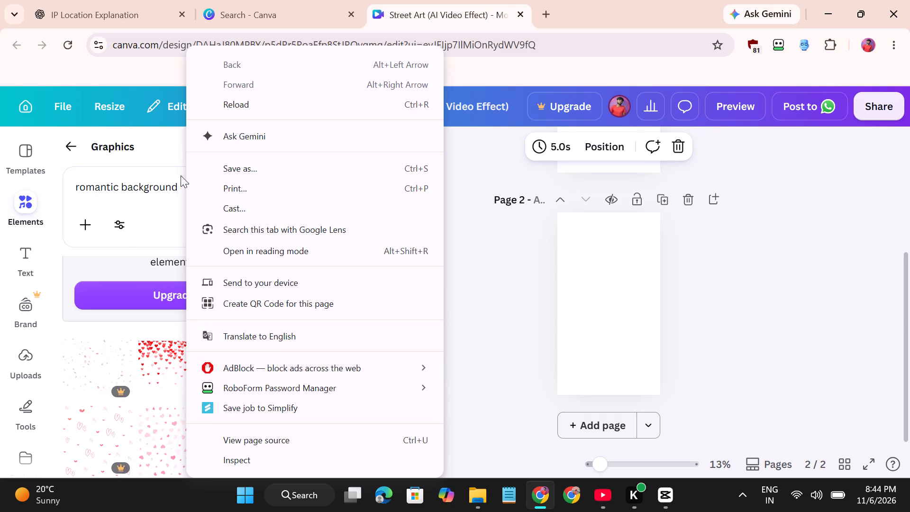
pyautogui.click(184, 189)
pyautogui.scroll(-1, 203, 338)
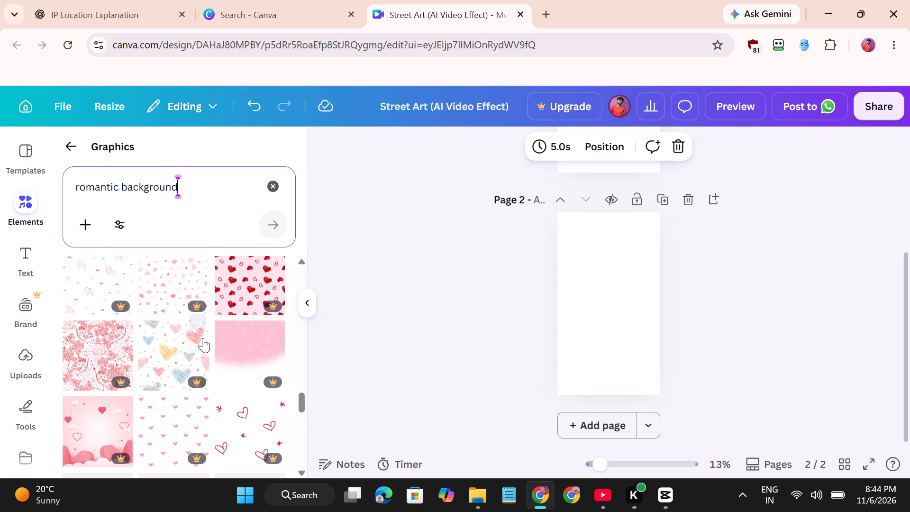
pyautogui.scroll(-2, 203, 338)
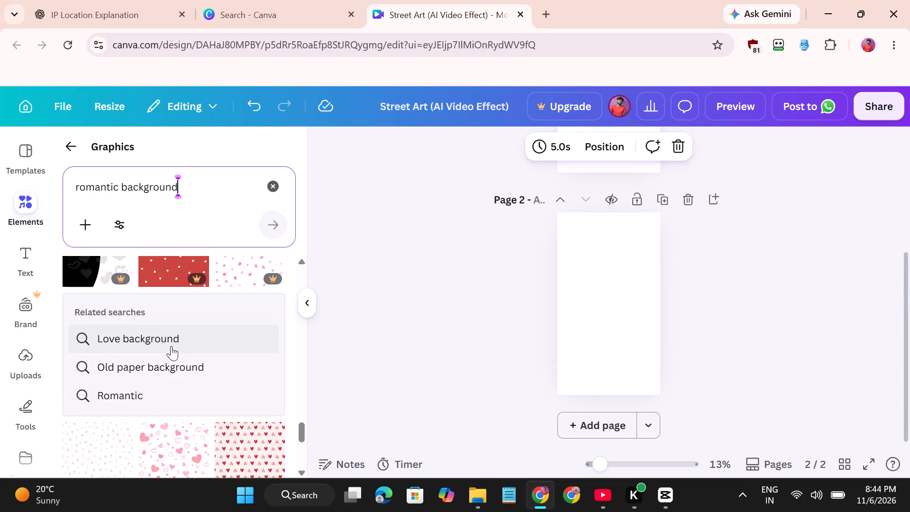
# Find the crumpled light grey-beige paper through the related search "Old paper background" and place it in the upper half of page 2.
pyautogui.click(176, 369)
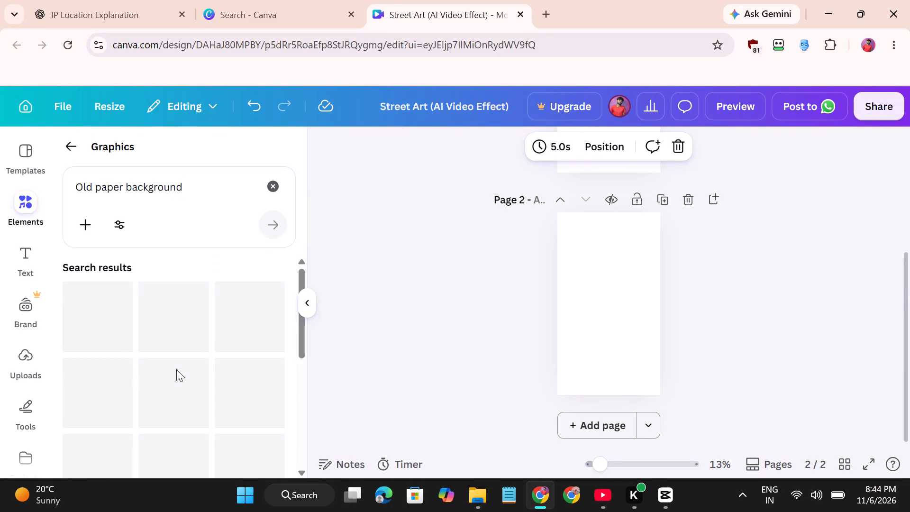
pyautogui.scroll(-1, 190, 357)
pyautogui.scroll(-1, 150, 366)
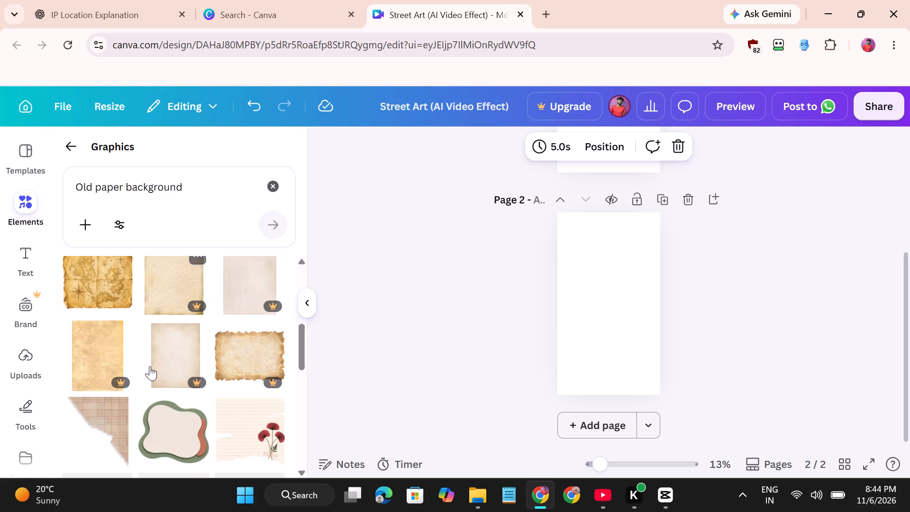
pyautogui.scroll(-1, 192, 373)
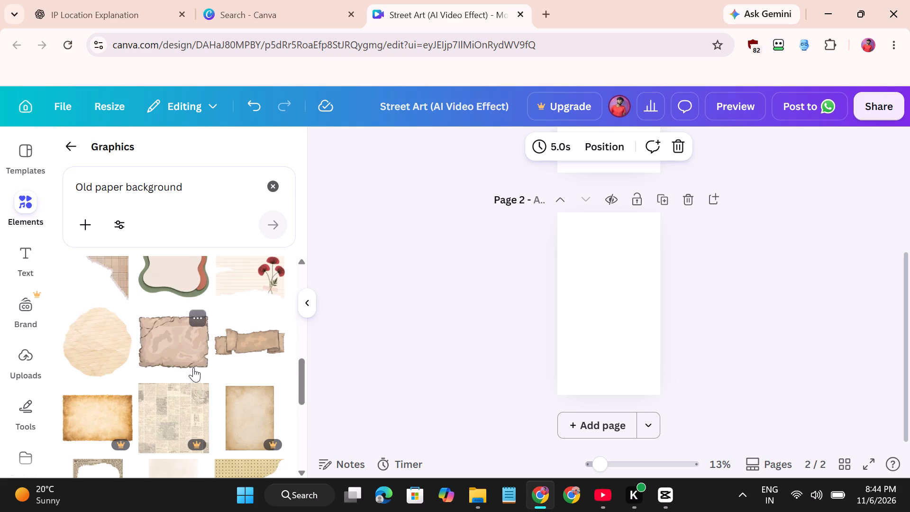
pyautogui.scroll(-2, 193, 367)
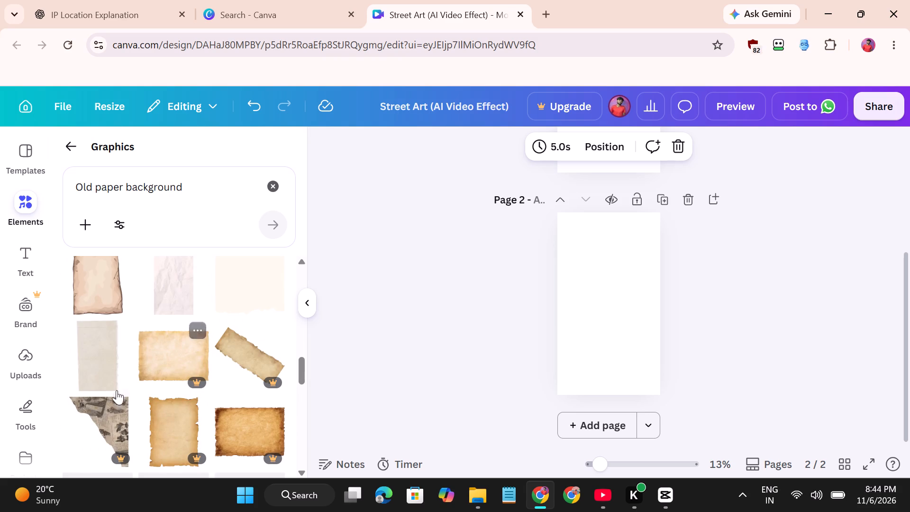
pyautogui.scroll(-1, 100, 372)
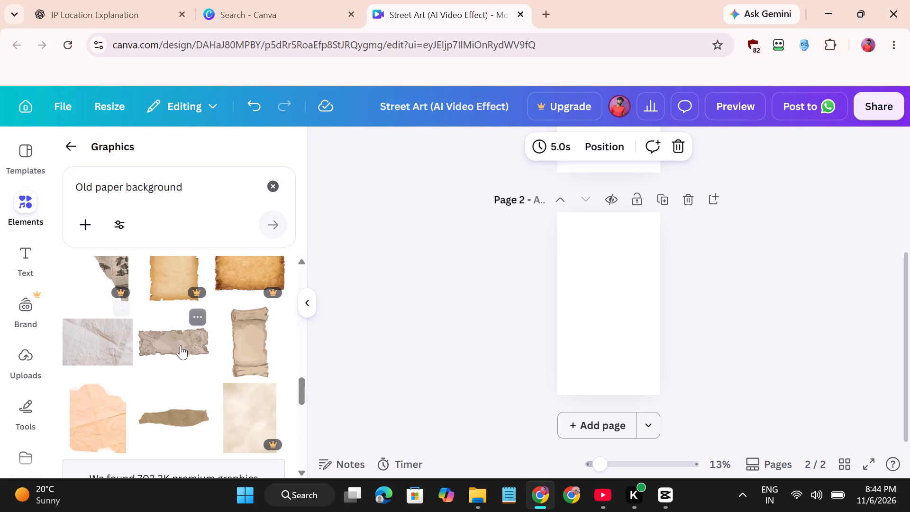
pyautogui.moveTo(91, 345); pyautogui.dragTo(607, 336)
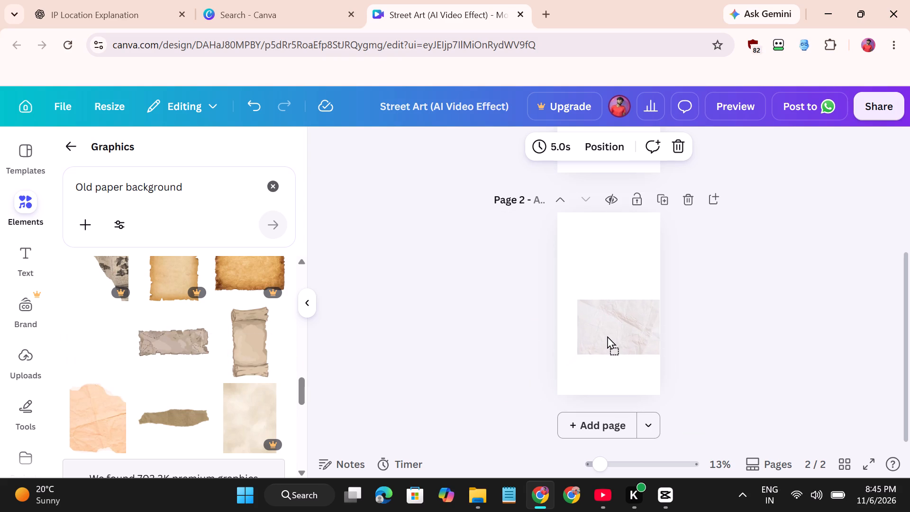
pyautogui.moveTo(607, 336); pyautogui.dragTo(594, 280)
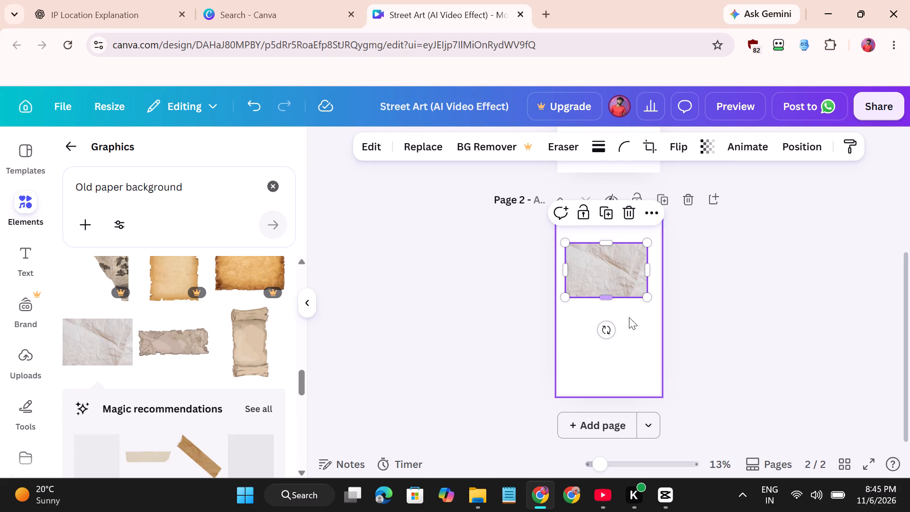
# Rotate the crumpled paper graphic a quarter turn so it stands upright in portrait orientation.
pyautogui.moveTo(605, 332); pyautogui.dragTo(563, 282)
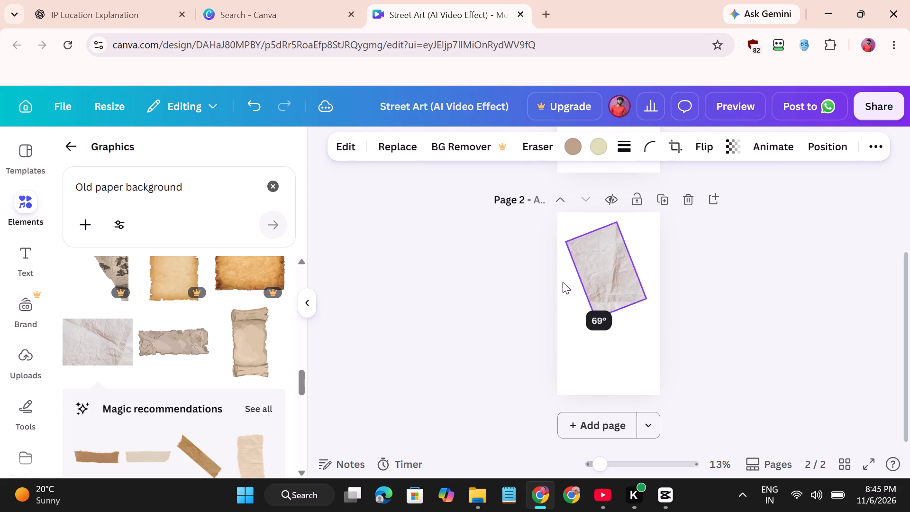
pyautogui.moveTo(563, 282); pyautogui.dragTo(556, 263)
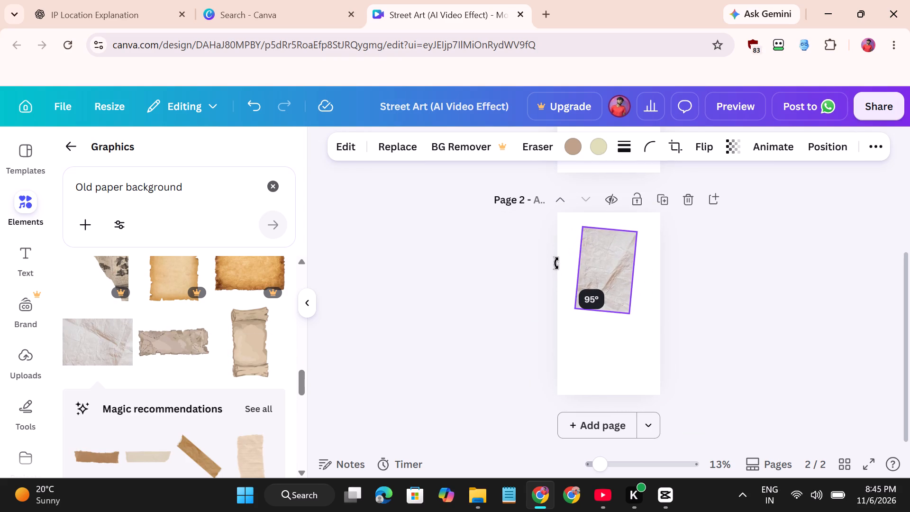
pyautogui.moveTo(556, 263); pyautogui.dragTo(556, 268)
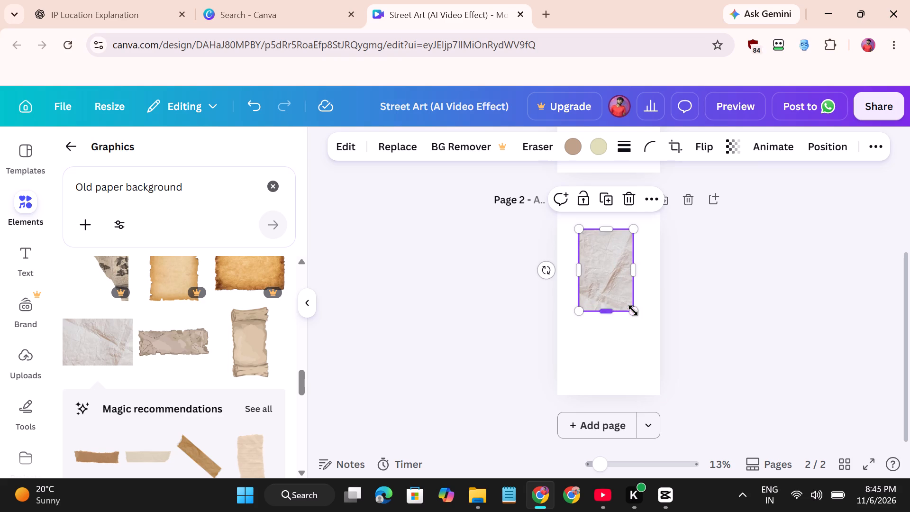
# Enlarge and reposition the crumpled paper graphic so it covers all of page 2 as a background.
pyautogui.moveTo(636, 311); pyautogui.dragTo(665, 416)
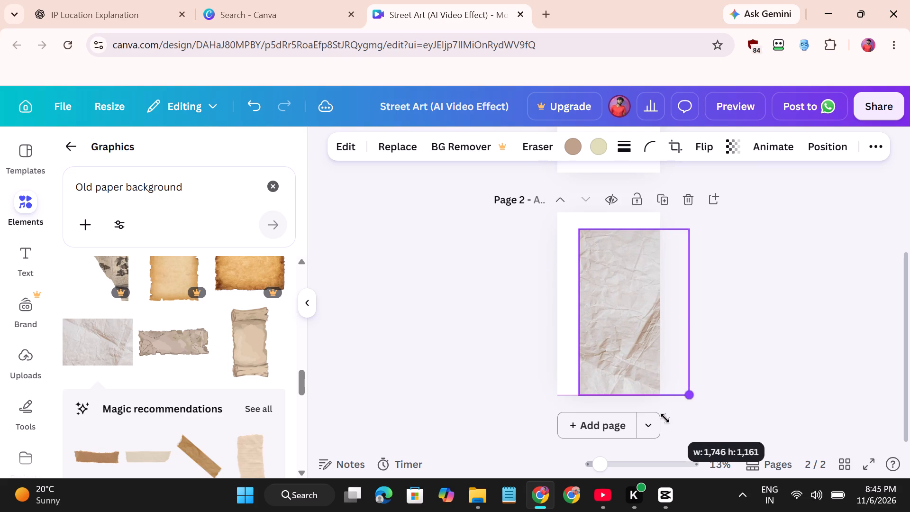
pyautogui.moveTo(579, 231); pyautogui.dragTo(548, 203)
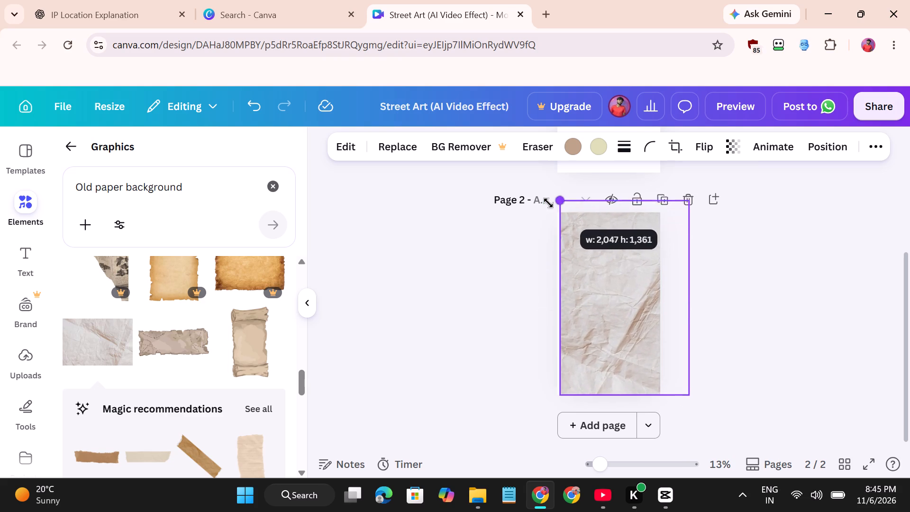
pyautogui.moveTo(548, 203); pyautogui.dragTo(531, 201)
pyautogui.moveTo(629, 280); pyautogui.dragTo(622, 286)
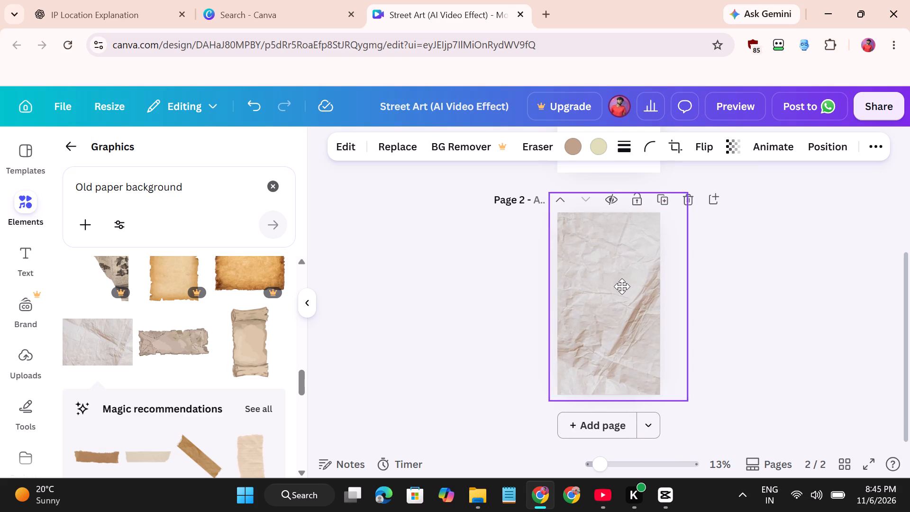
# Reposition the crumpled paper graphic on page 2 so it extends past all four page edges.
pyautogui.moveTo(622, 286); pyautogui.dragTo(621, 301)
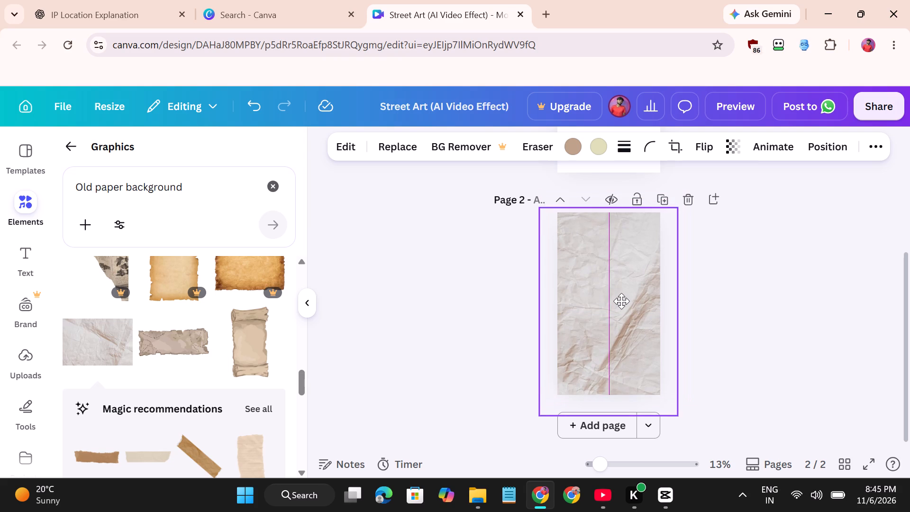
pyautogui.moveTo(621, 301); pyautogui.dragTo(626, 300)
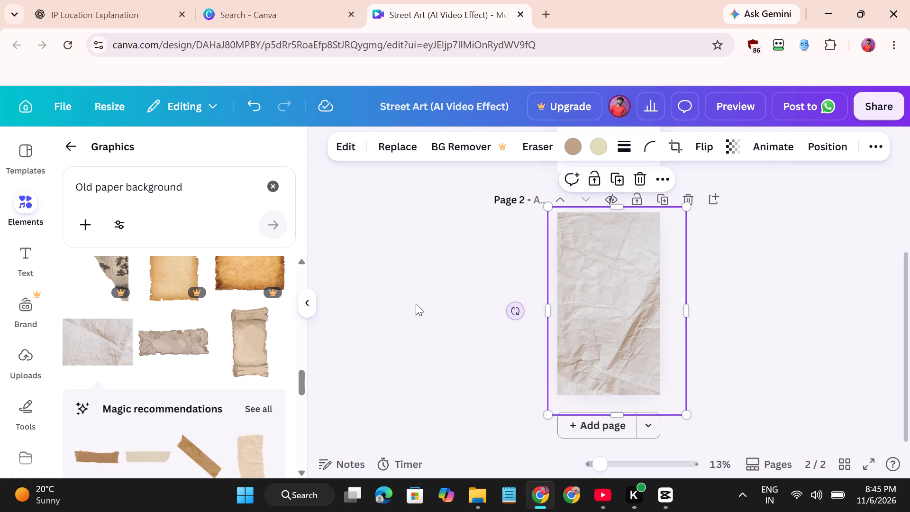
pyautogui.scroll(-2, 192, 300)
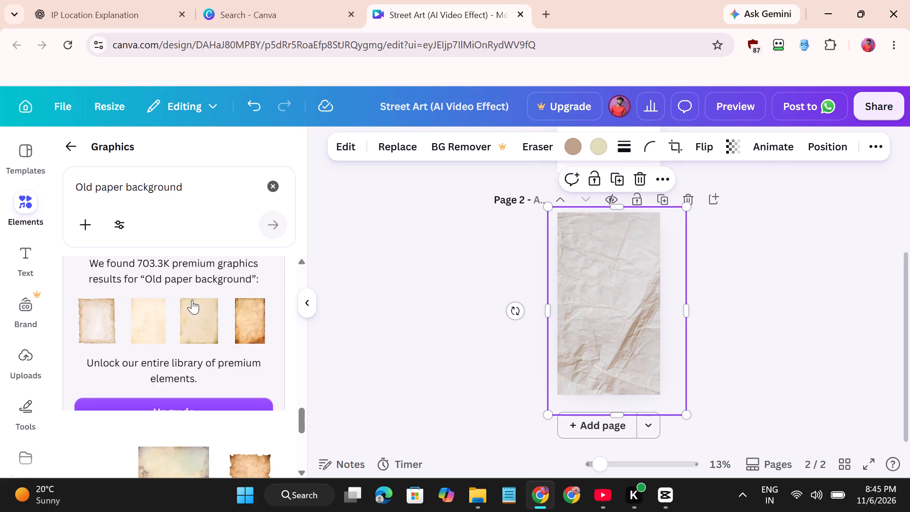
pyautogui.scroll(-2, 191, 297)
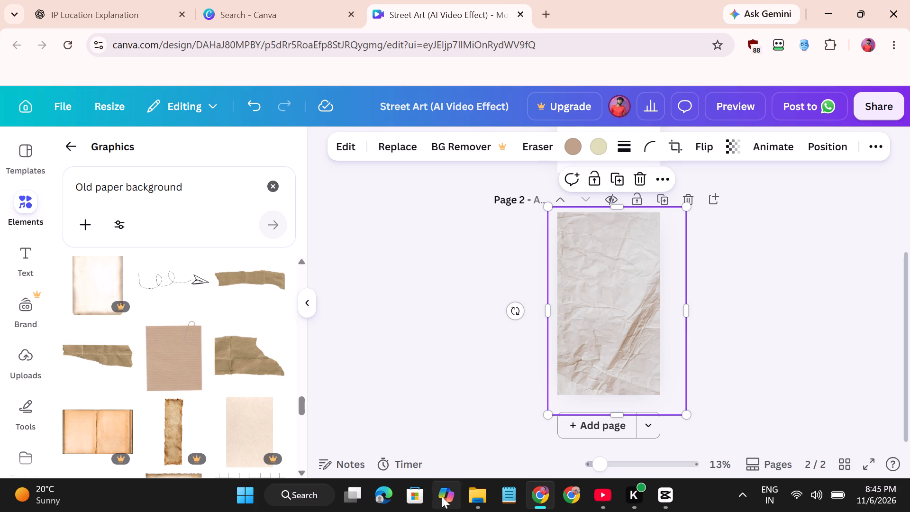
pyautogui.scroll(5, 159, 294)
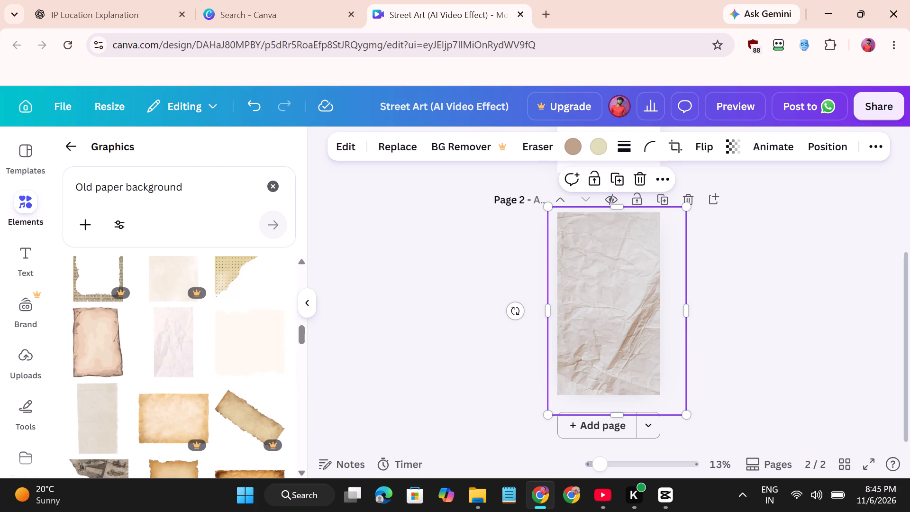
# Search the graphics for "couple" and place the brown painted couple seated back-to-viewer in the lower half of page 2.
pyautogui.click(271, 186)
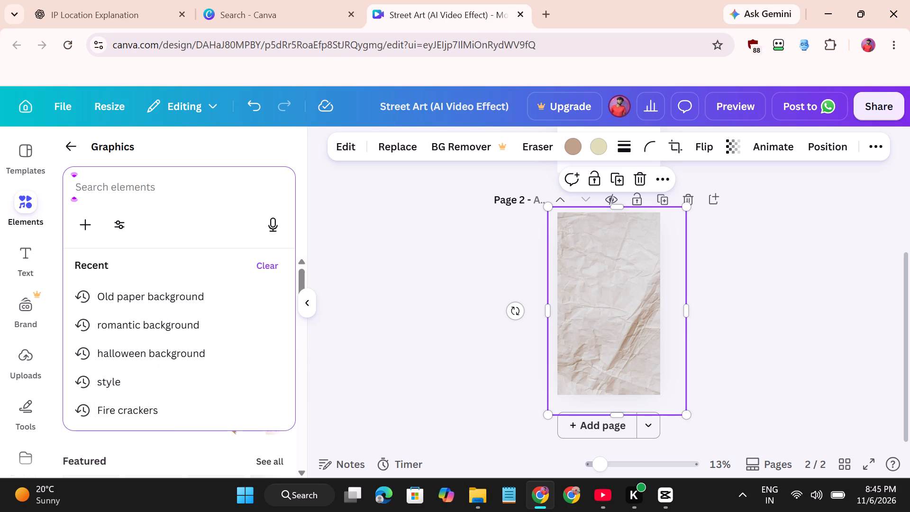
pyautogui.press('c')
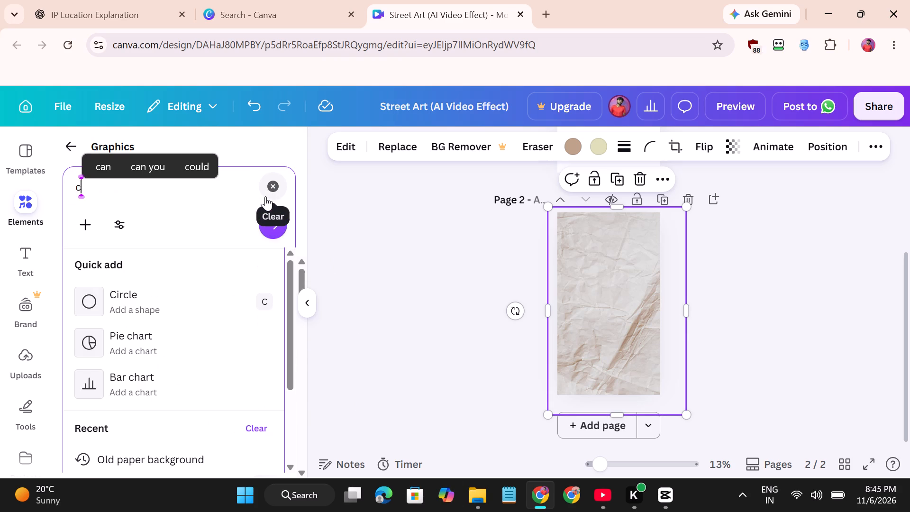
pyautogui.write('oup')
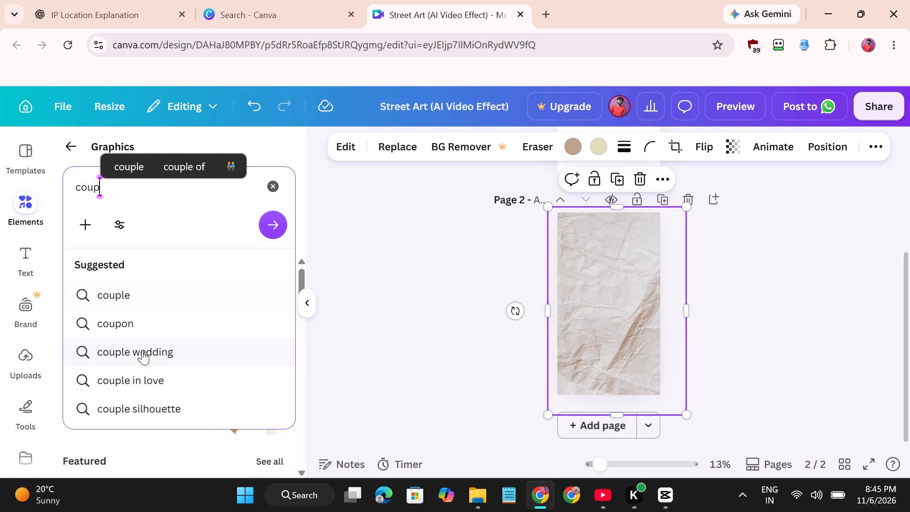
pyautogui.click(139, 300)
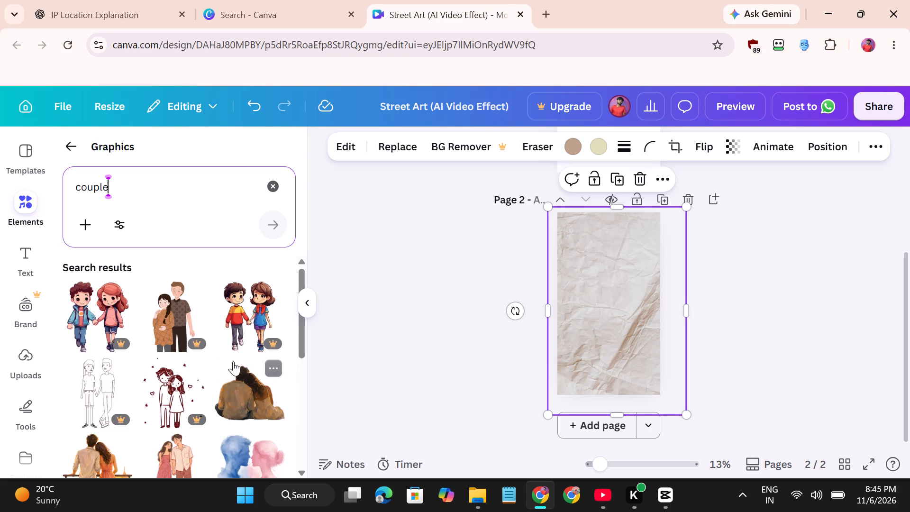
pyautogui.moveTo(235, 398); pyautogui.dragTo(615, 322)
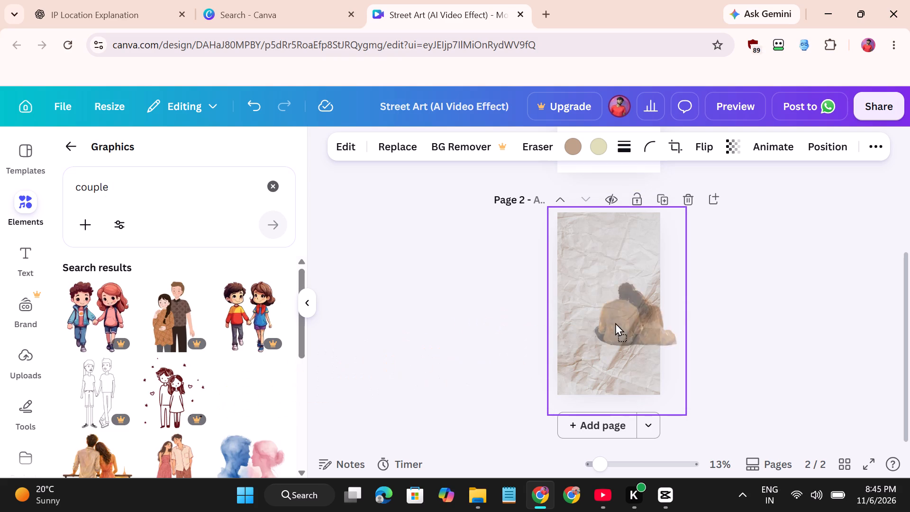
pyautogui.moveTo(615, 322); pyautogui.dragTo(591, 349)
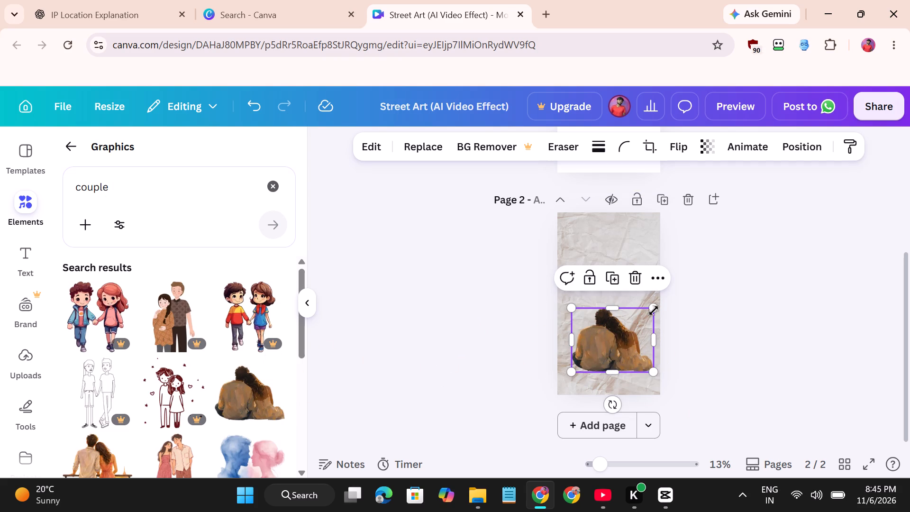
# Shrink the seated couple graphic and centre it horizontally in the lower part of page 2.
pyautogui.moveTo(651, 309); pyautogui.dragTo(637, 323)
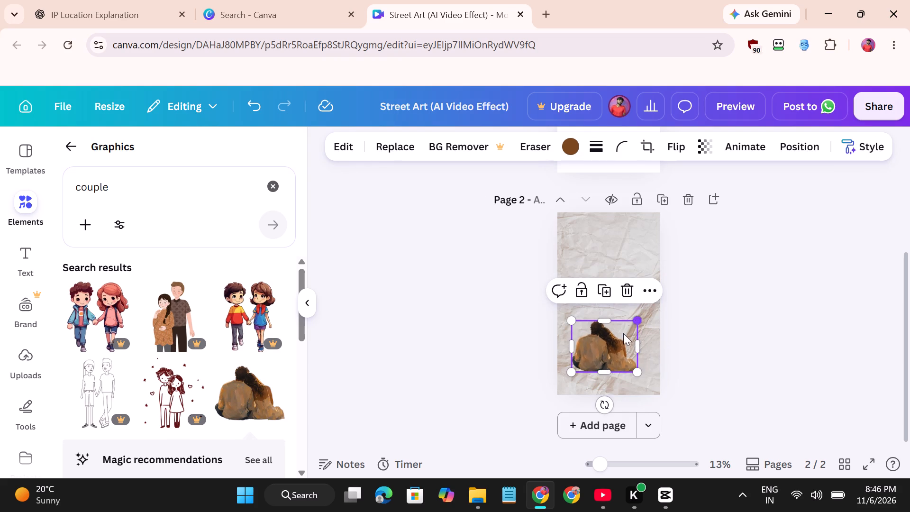
pyautogui.moveTo(603, 352); pyautogui.dragTo(607, 347)
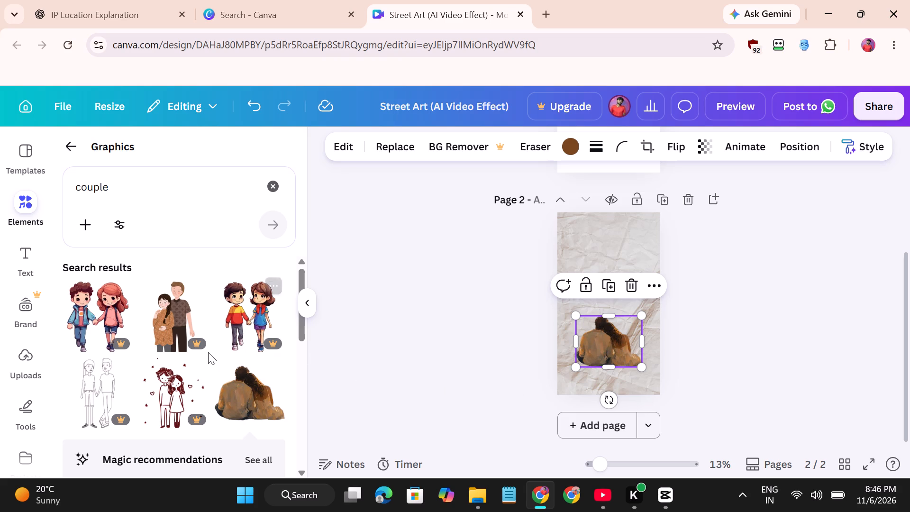
# Add the pink-and-blue standing watercolour couple from the Magic recommendations and enlarge it to nearly fill page 2.
pyautogui.scroll(-1, 208, 352)
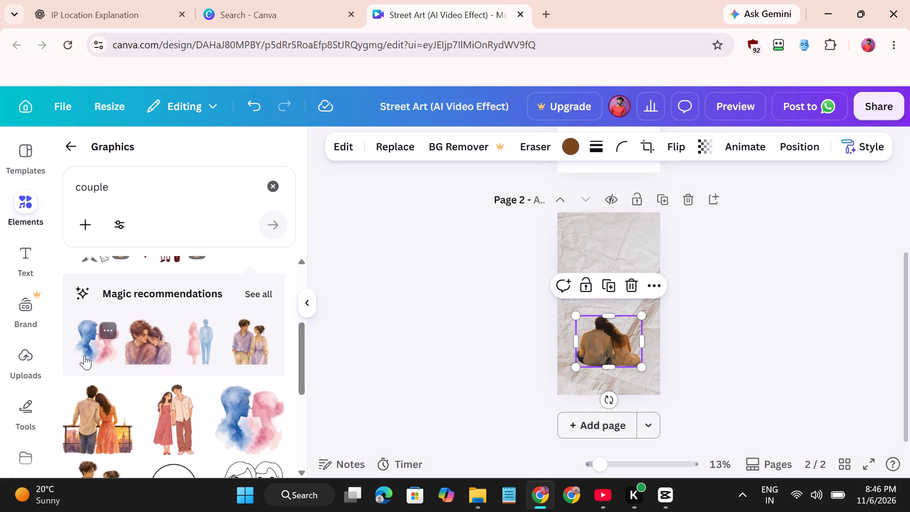
pyautogui.moveTo(194, 347); pyautogui.dragTo(590, 267)
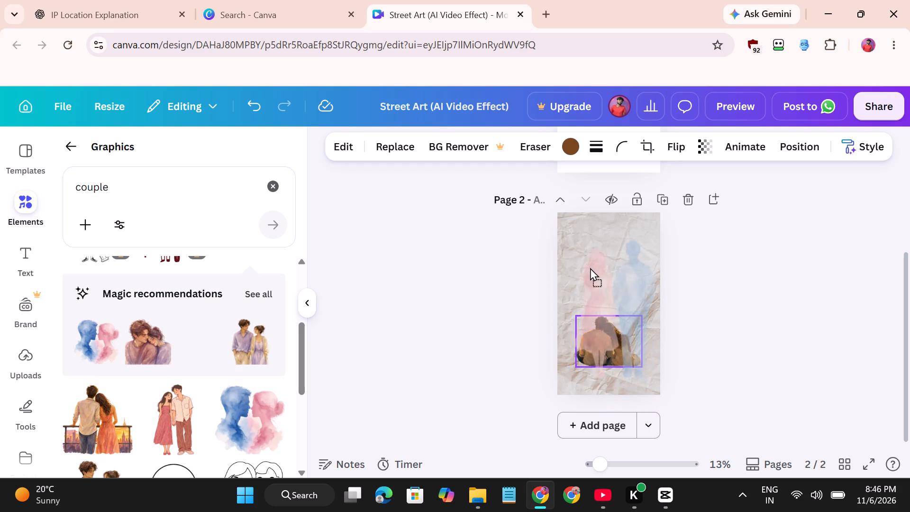
pyautogui.moveTo(590, 267); pyautogui.dragTo(586, 258)
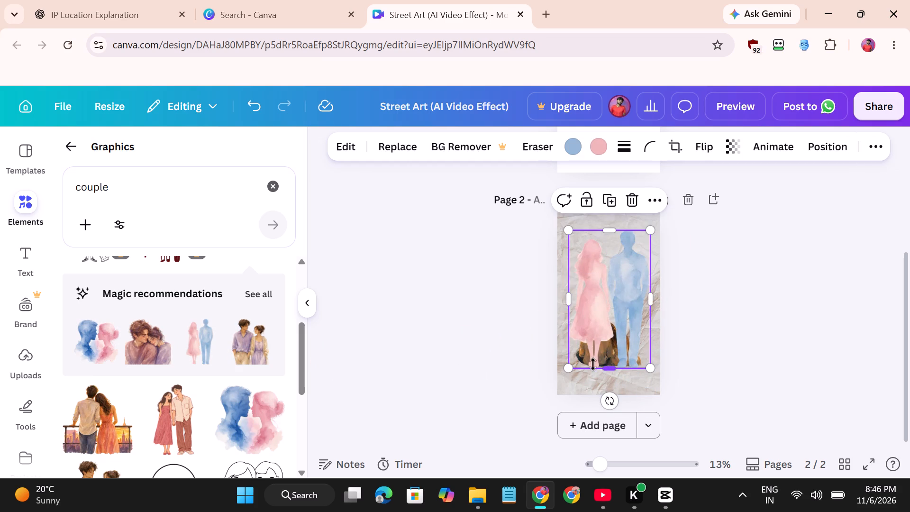
pyautogui.moveTo(567, 366); pyautogui.dragTo(551, 389)
pyautogui.moveTo(608, 347); pyautogui.dragTo(619, 333)
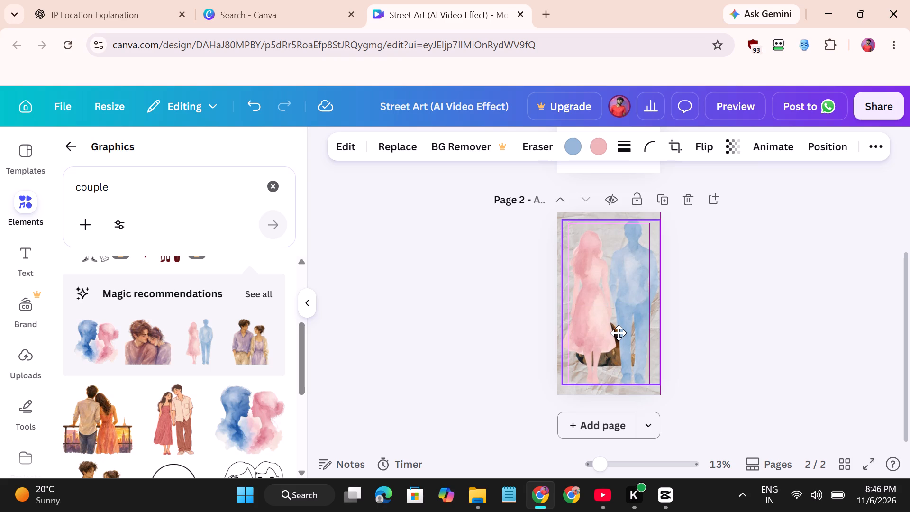
pyautogui.moveTo(619, 333); pyautogui.dragTo(616, 335)
pyautogui.moveTo(616, 335); pyautogui.dragTo(614, 337)
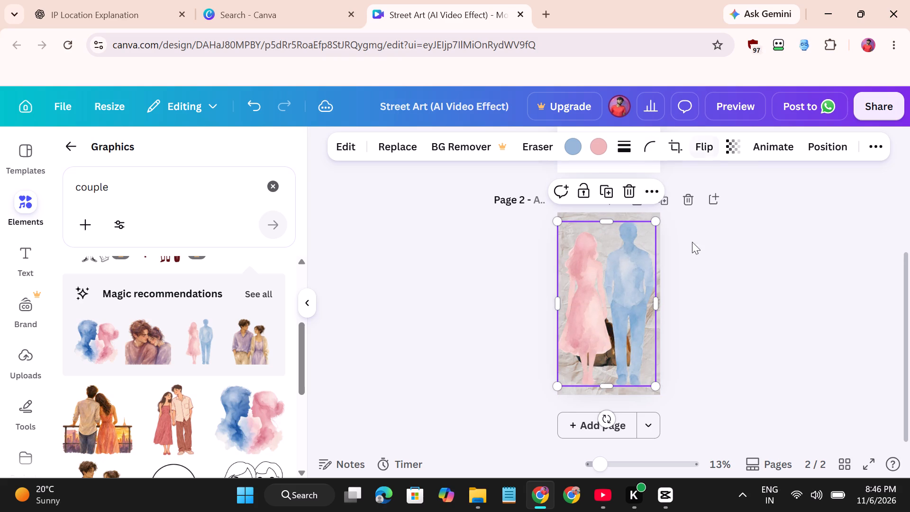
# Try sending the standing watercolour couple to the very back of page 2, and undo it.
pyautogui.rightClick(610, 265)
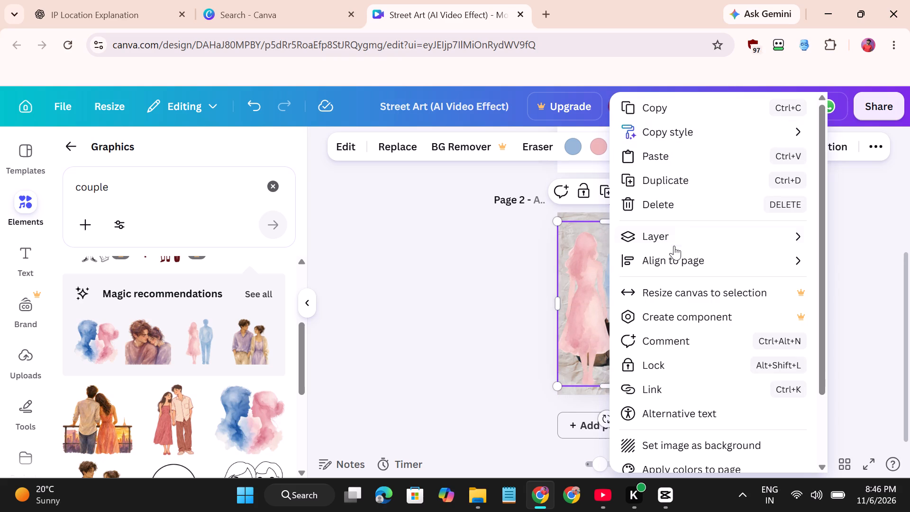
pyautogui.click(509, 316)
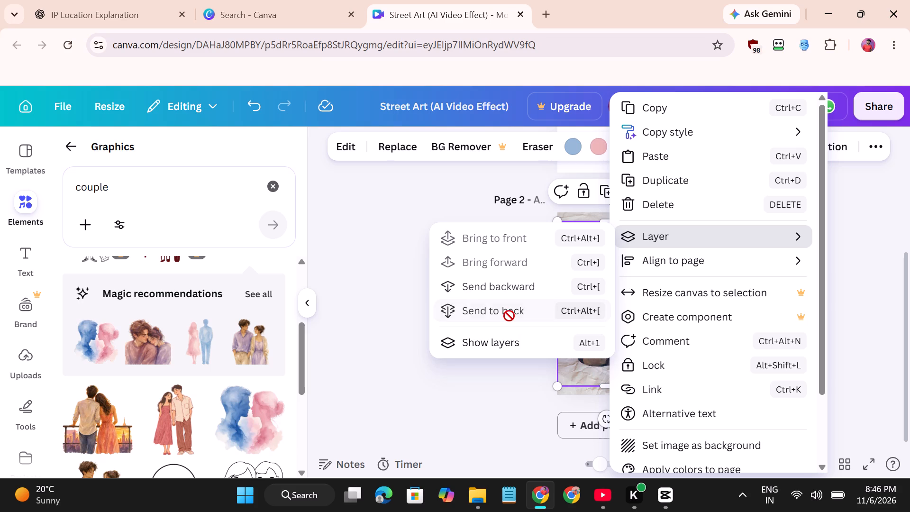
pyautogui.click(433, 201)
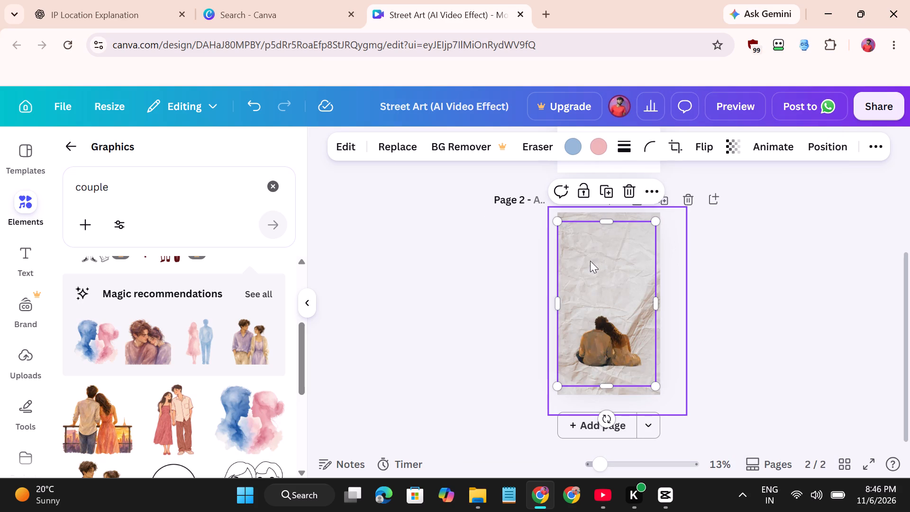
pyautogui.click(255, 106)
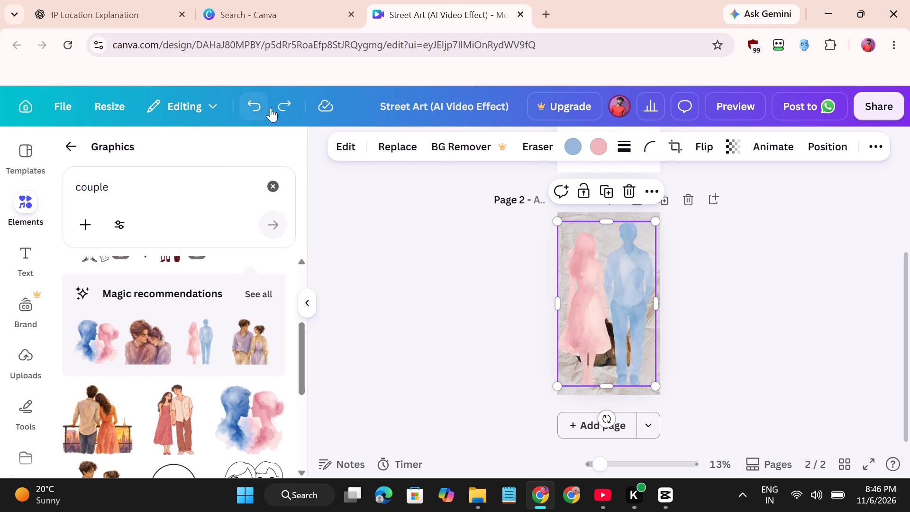
# Send the standing watercolour couple one layer backward, behind the seated couple but above the paper.
pyautogui.rightClick(579, 265)
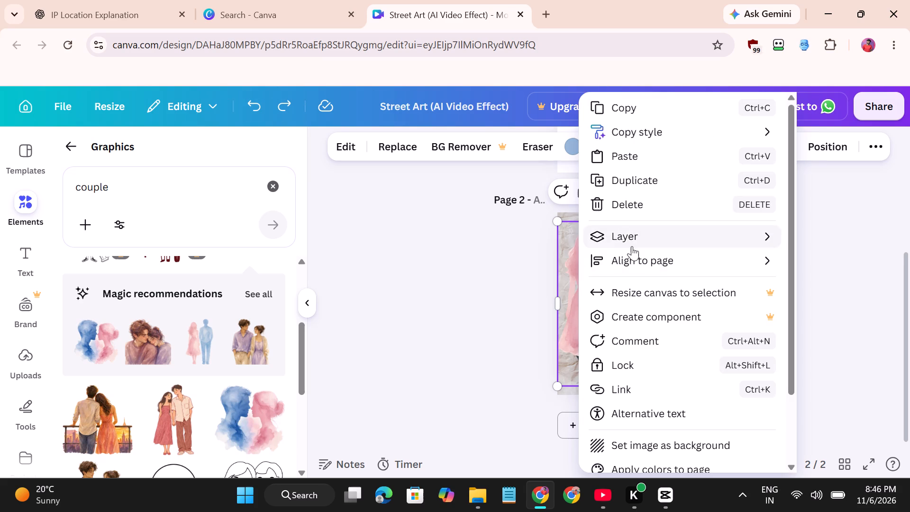
pyautogui.click(492, 287)
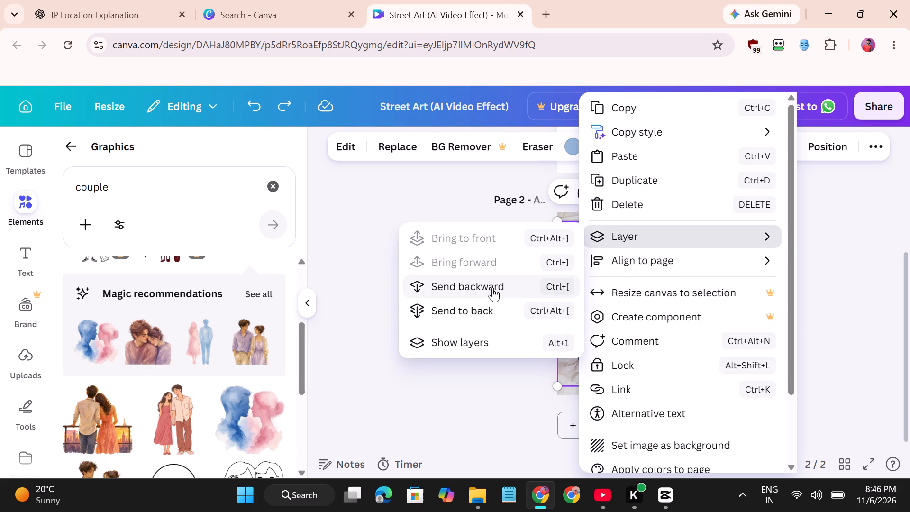
pyautogui.click(461, 197)
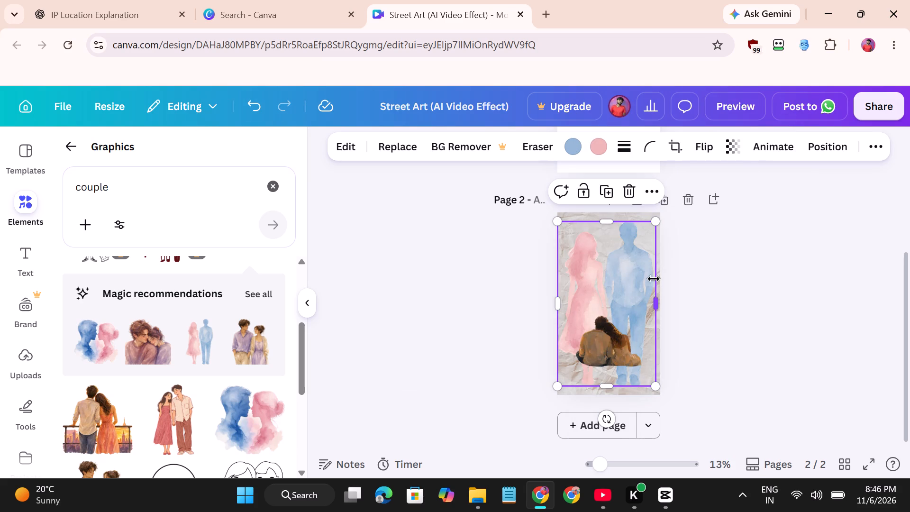
# Nudge the standing watercolour couple slightly to centre it horizontally on page 2.
pyautogui.click(631, 266)
pyautogui.click(628, 258)
pyautogui.moveTo(622, 274); pyautogui.dragTo(623, 270)
# Apply the Rise animation to the seated couple graphic on page 2.
pyautogui.click(615, 344)
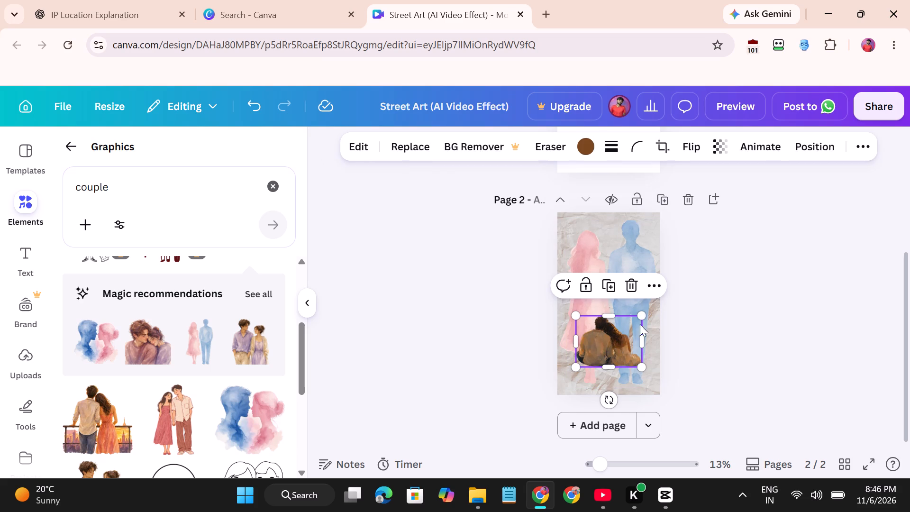
pyautogui.click(764, 145)
pyautogui.scroll(-1, 180, 309)
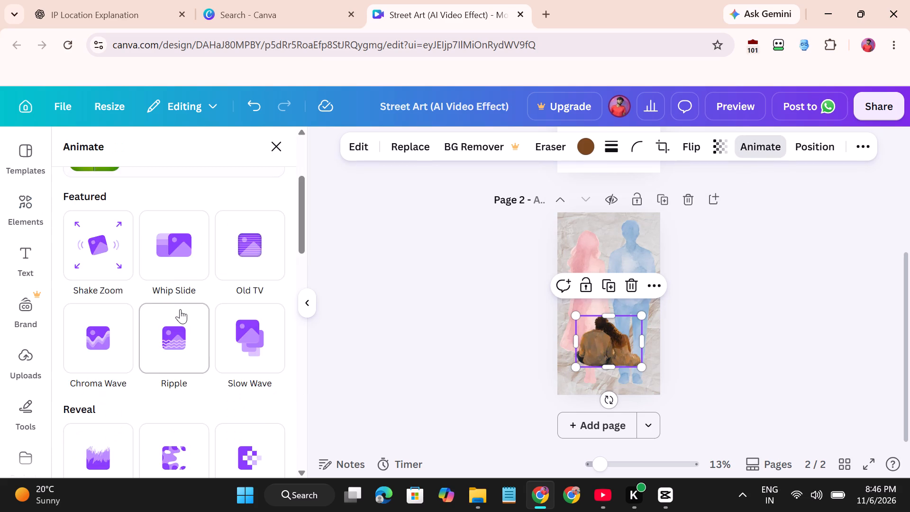
pyautogui.scroll(-2, 180, 309)
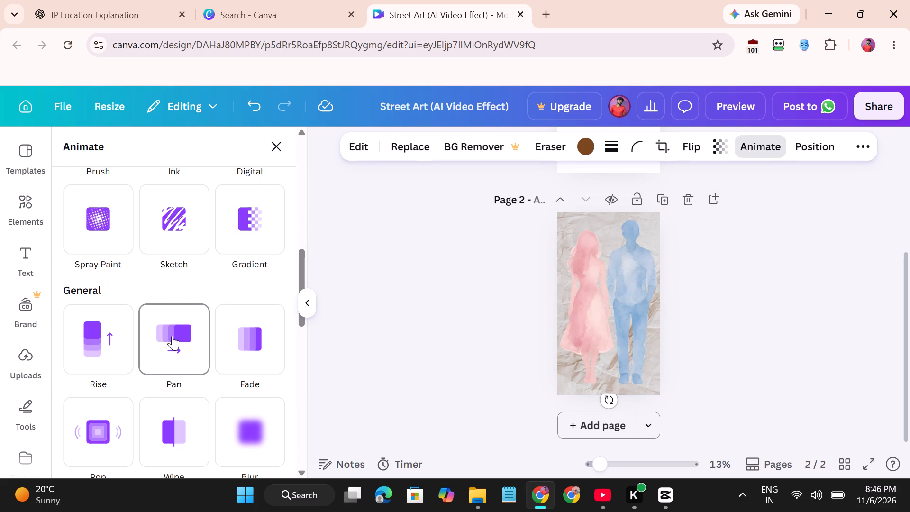
pyautogui.click(99, 343)
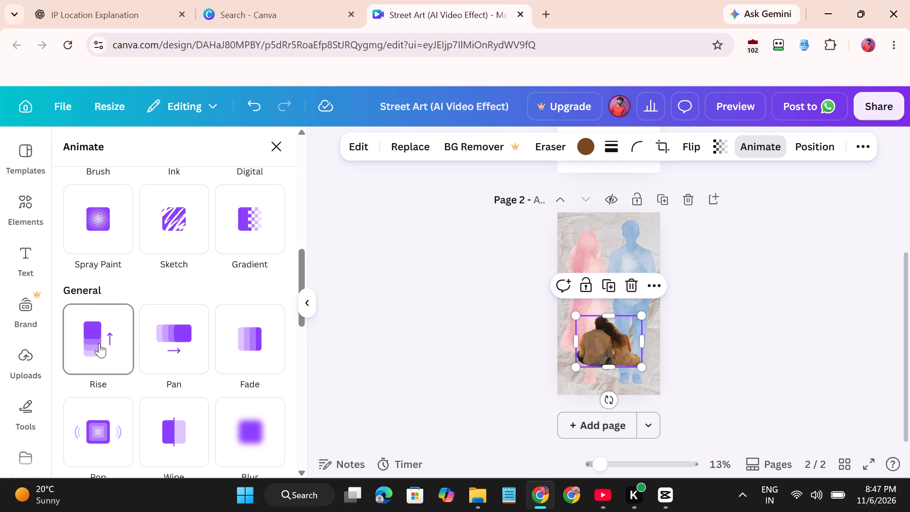
# Look through the Rise settings, add-on effects and other animation options for the seated couple.
pyautogui.scroll(-5, 183, 348)
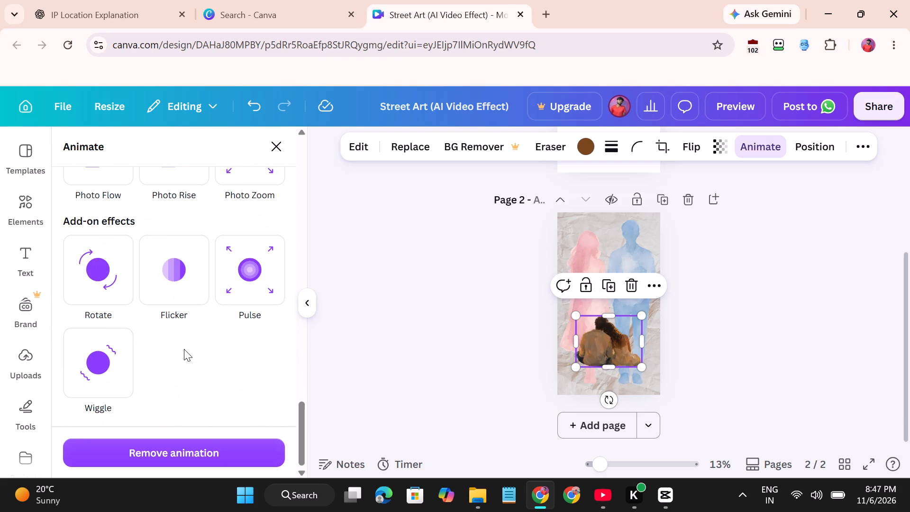
pyautogui.scroll(-4, 184, 349)
pyautogui.scroll(4, 184, 349)
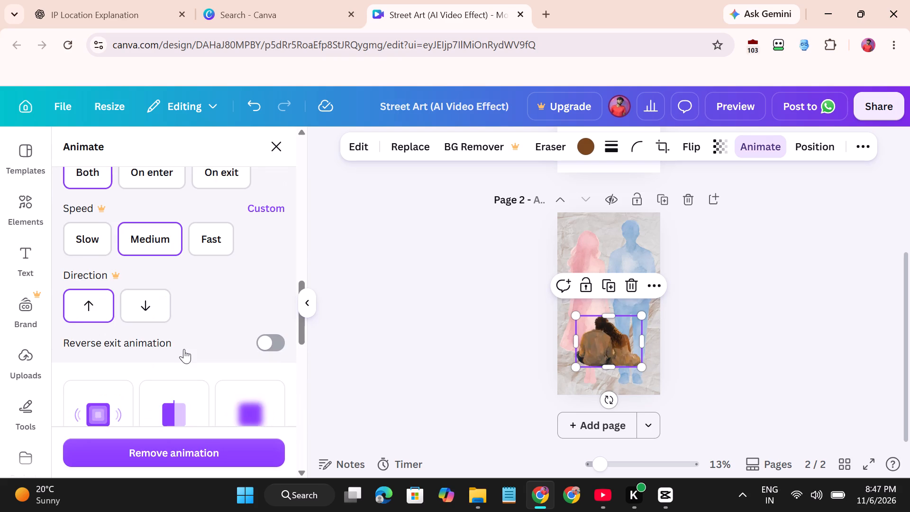
pyautogui.scroll(9, 184, 349)
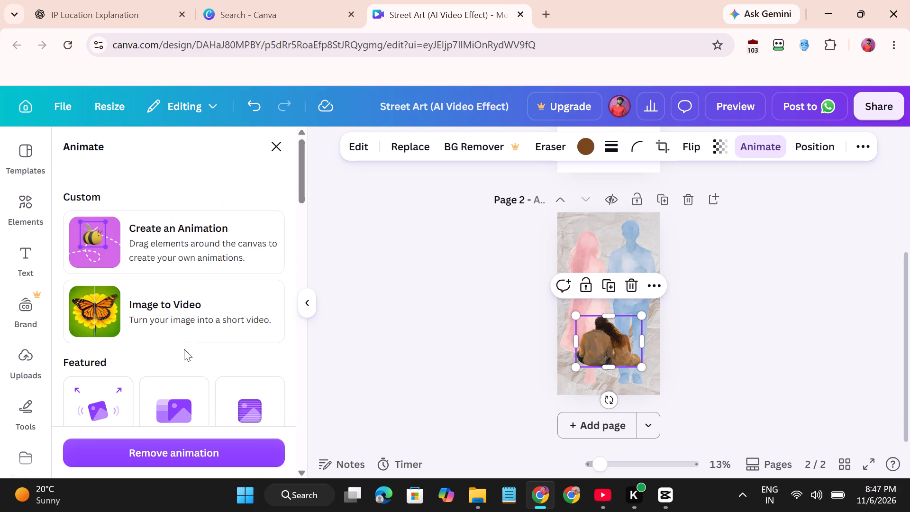
pyautogui.scroll(1, 184, 349)
# Change the seated couple graphic's animation on page 2 to Tectonic.
pyautogui.click(848, 152)
pyautogui.click(865, 146)
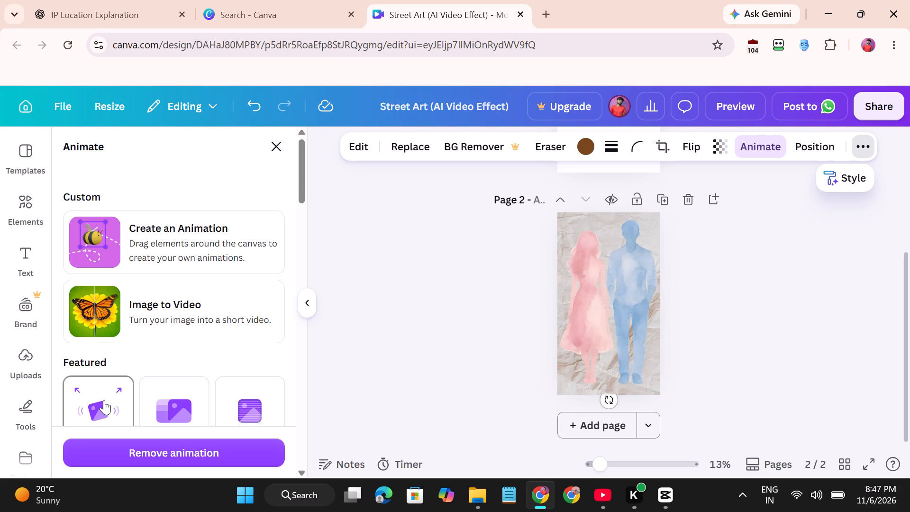
pyautogui.scroll(-6, 195, 377)
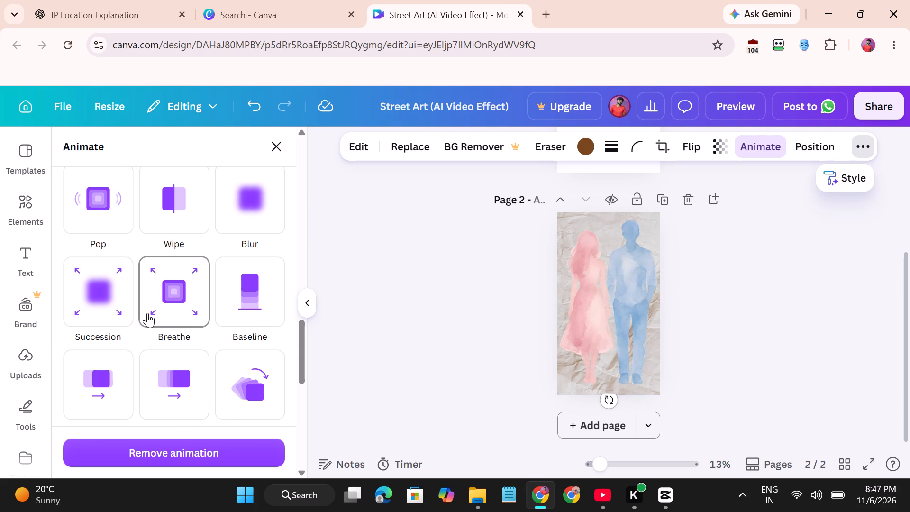
pyautogui.scroll(-2, 147, 313)
pyautogui.scroll(1, 146, 311)
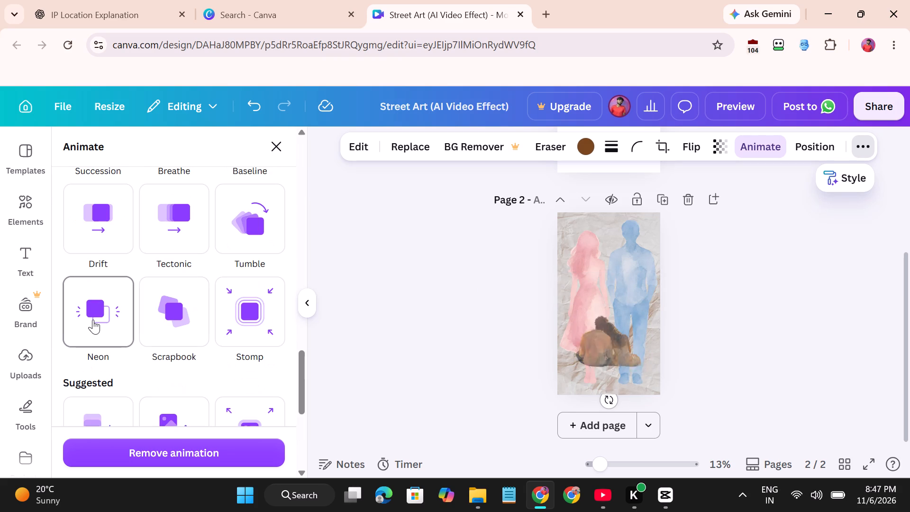
pyautogui.scroll(-1, 165, 332)
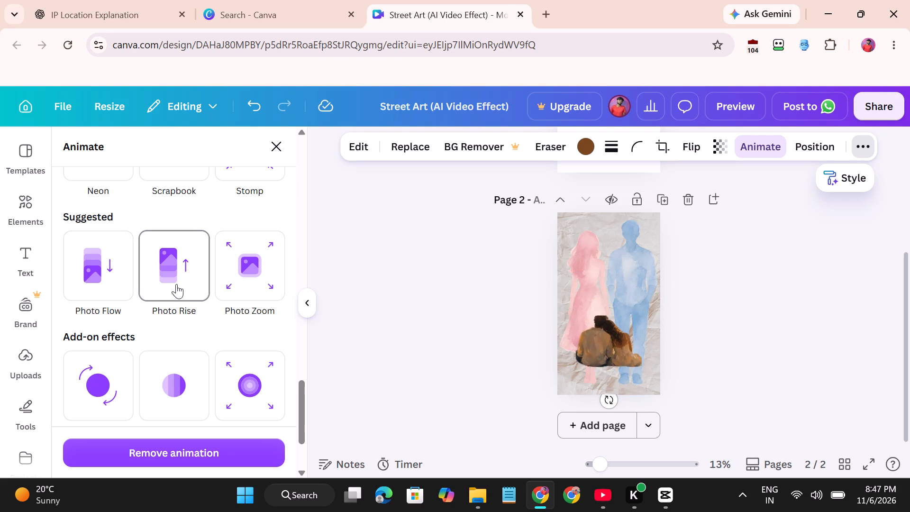
pyautogui.scroll(1, 176, 284)
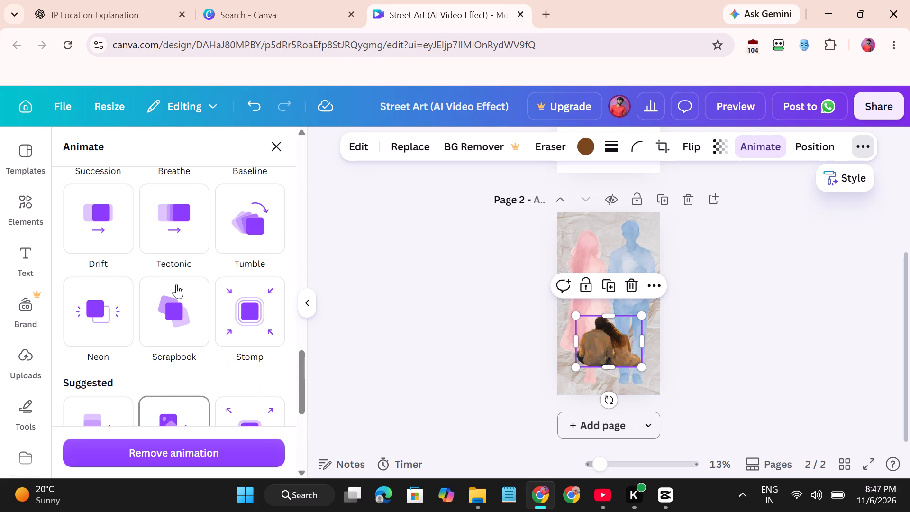
pyautogui.click(184, 240)
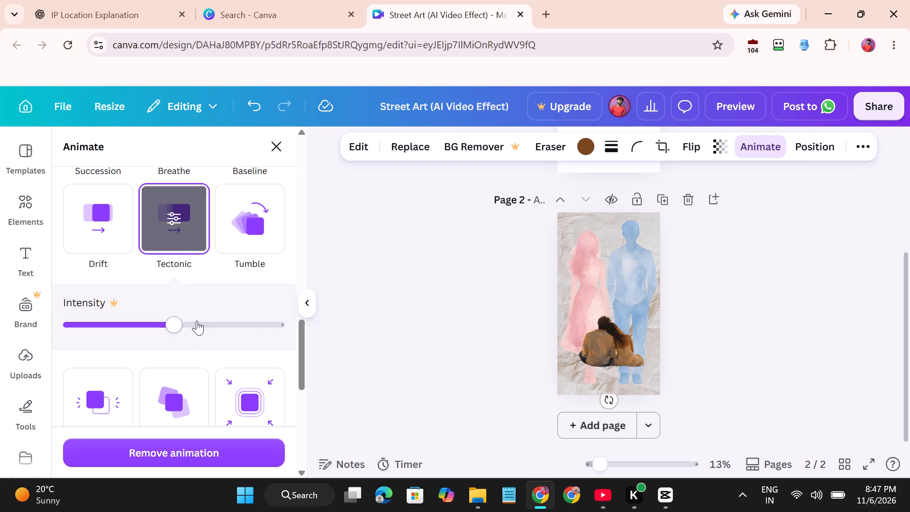
pyautogui.scroll(1, 177, 316)
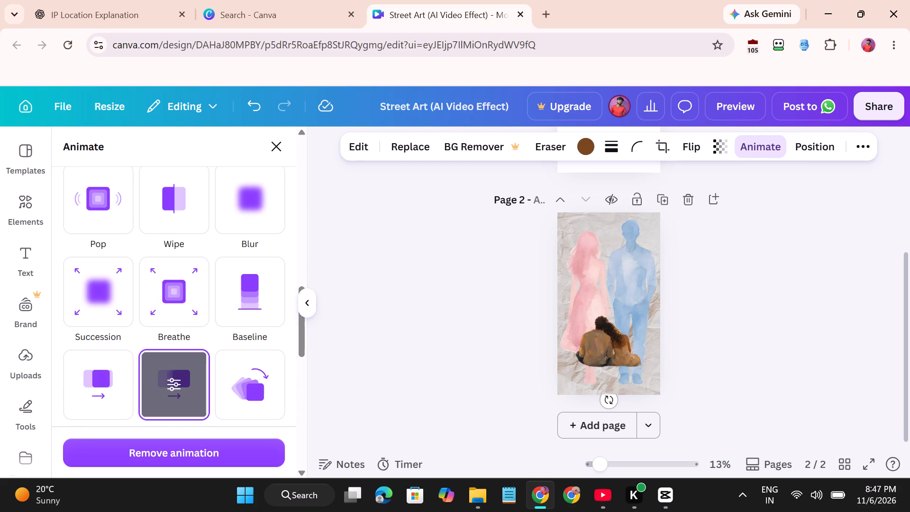
pyautogui.click(175, 386)
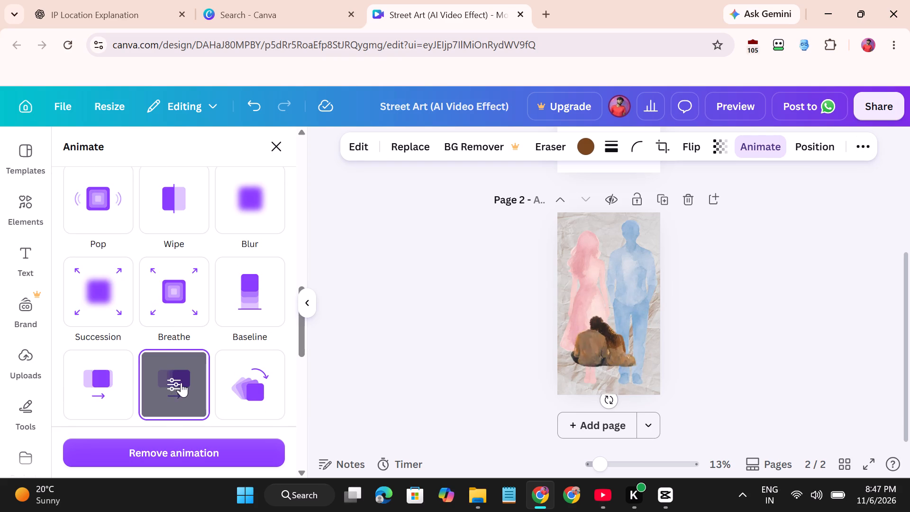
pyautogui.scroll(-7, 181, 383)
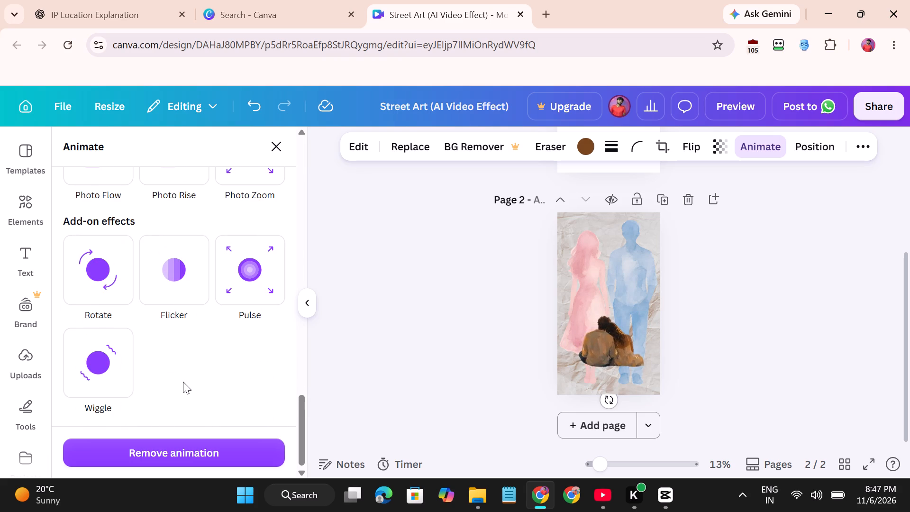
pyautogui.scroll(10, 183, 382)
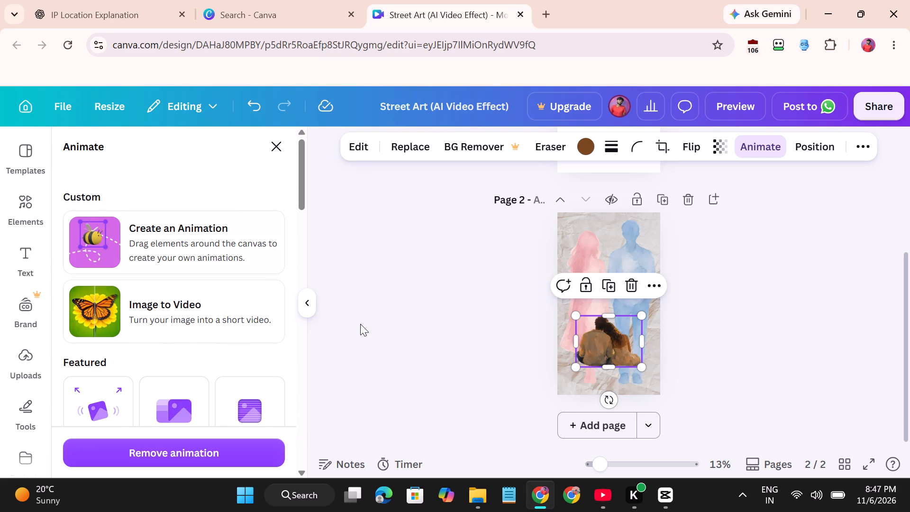
# Return to the couple graphics results and browse for more couple illustrations to add.
pyautogui.click(21, 197)
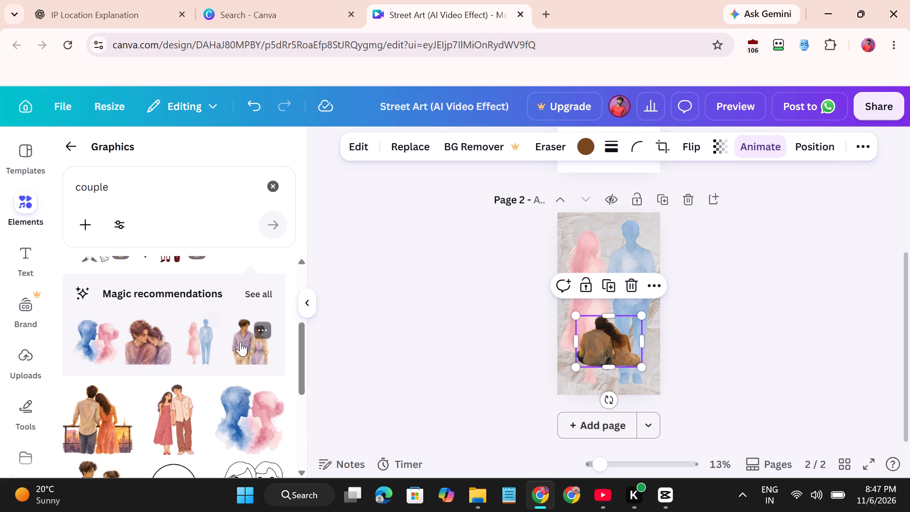
pyautogui.scroll(-2, 191, 380)
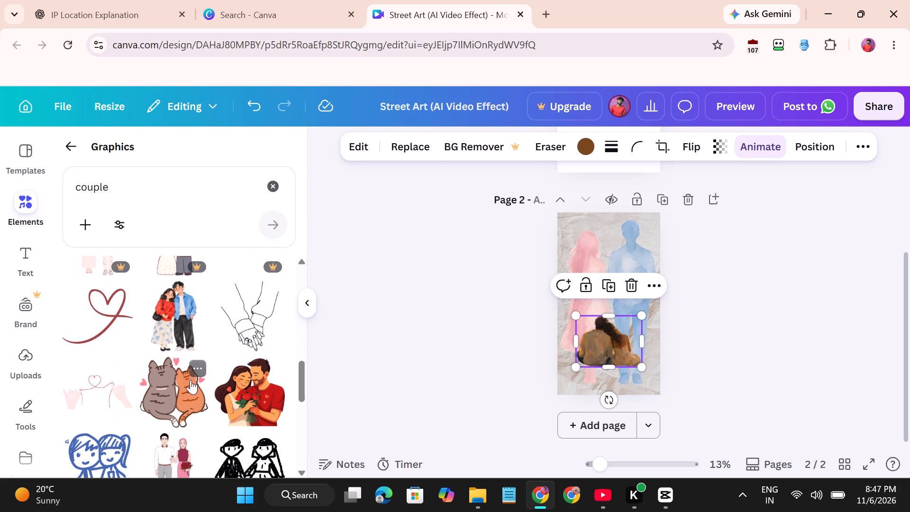
pyautogui.scroll(3, 191, 380)
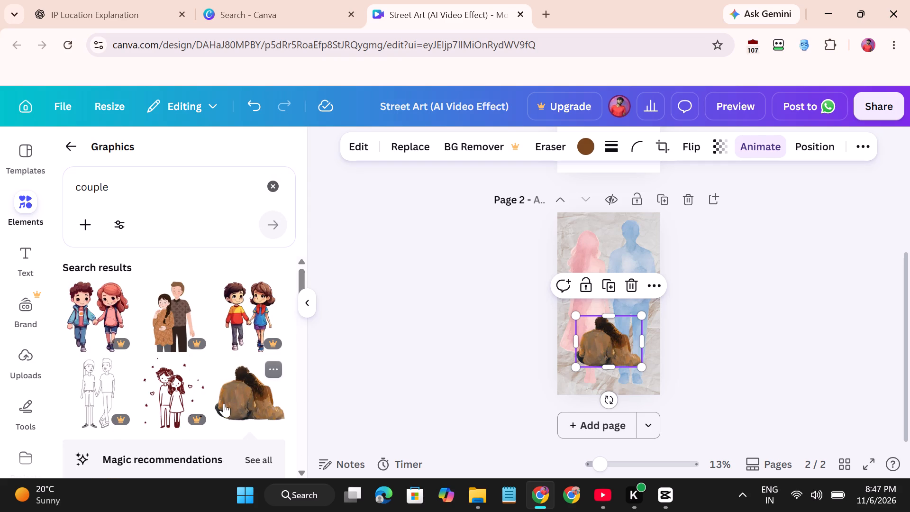
pyautogui.scroll(-1, 233, 385)
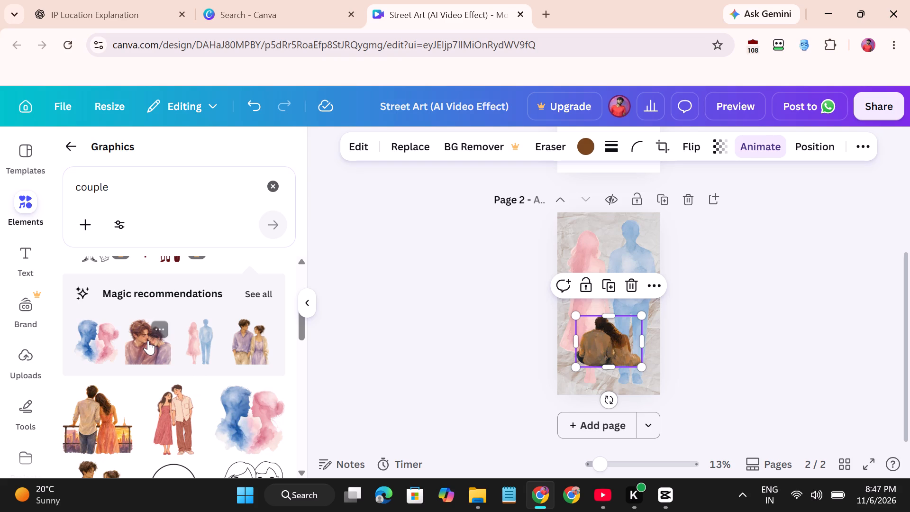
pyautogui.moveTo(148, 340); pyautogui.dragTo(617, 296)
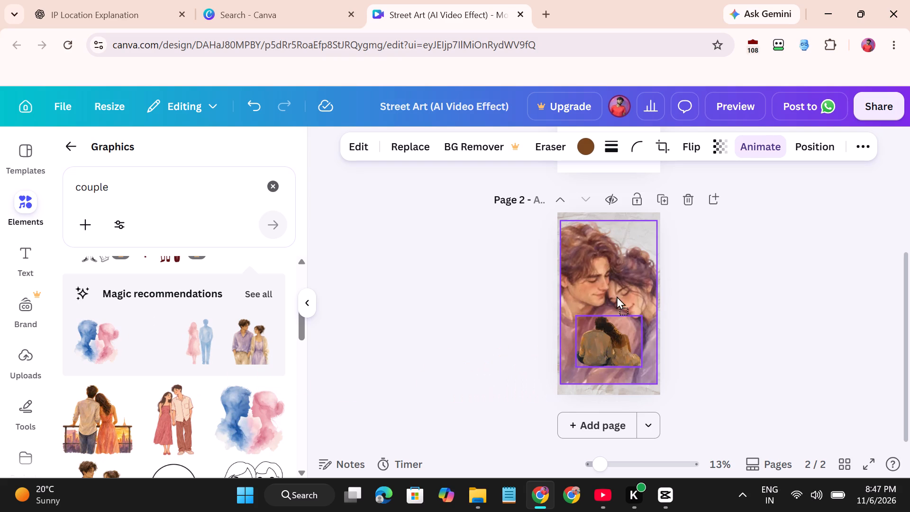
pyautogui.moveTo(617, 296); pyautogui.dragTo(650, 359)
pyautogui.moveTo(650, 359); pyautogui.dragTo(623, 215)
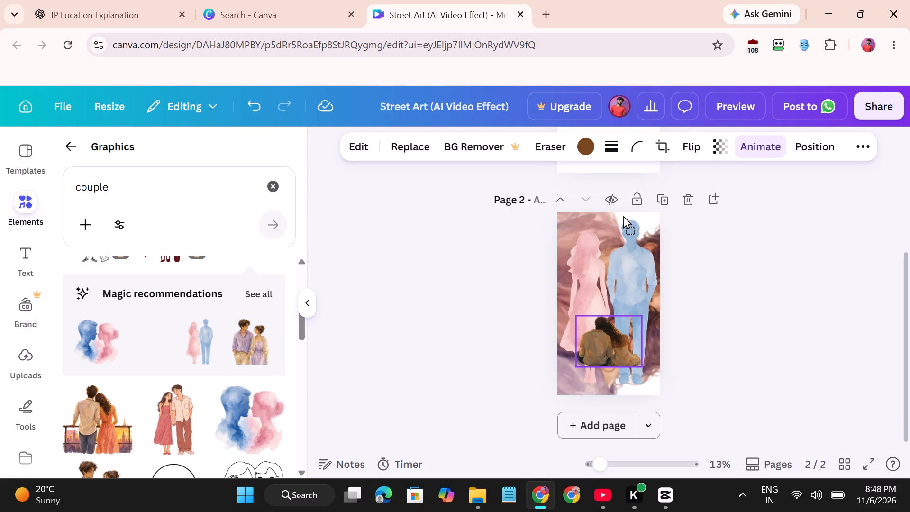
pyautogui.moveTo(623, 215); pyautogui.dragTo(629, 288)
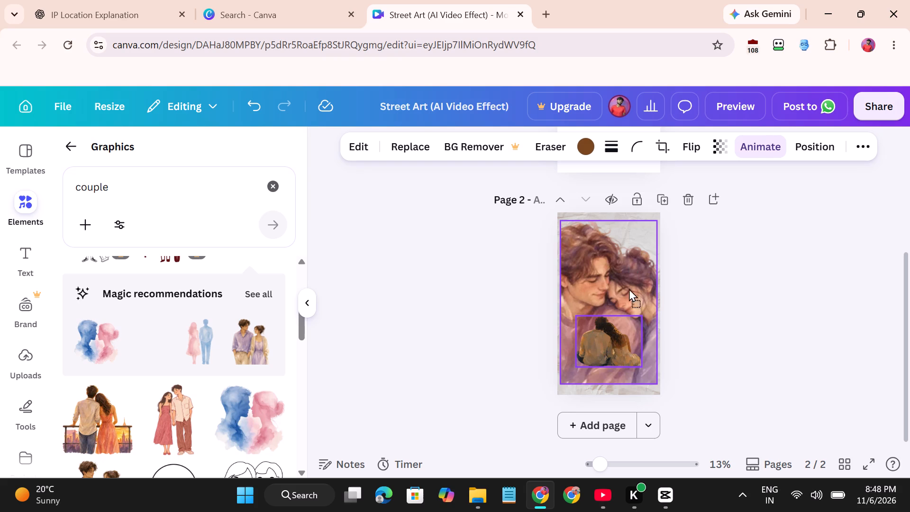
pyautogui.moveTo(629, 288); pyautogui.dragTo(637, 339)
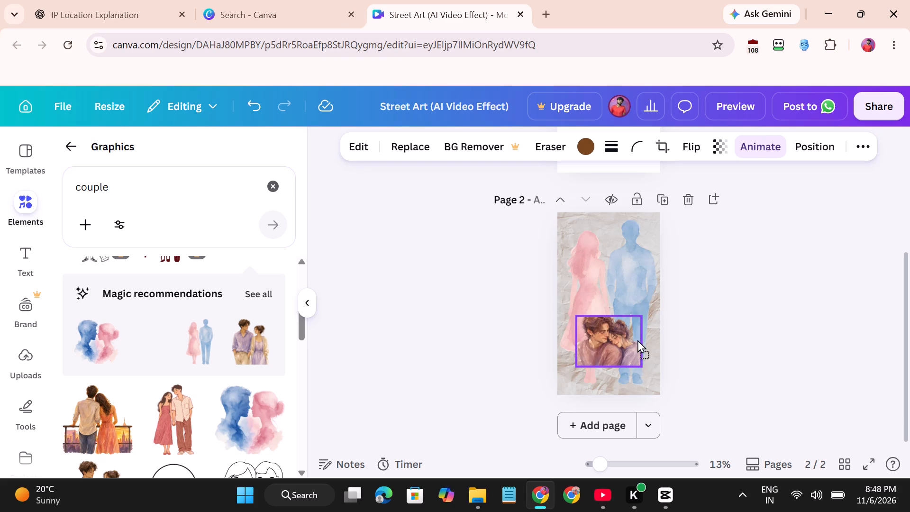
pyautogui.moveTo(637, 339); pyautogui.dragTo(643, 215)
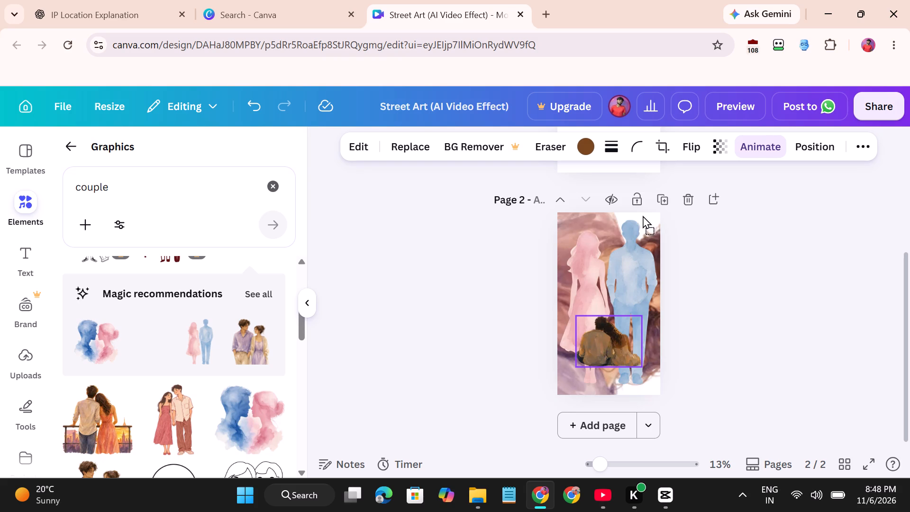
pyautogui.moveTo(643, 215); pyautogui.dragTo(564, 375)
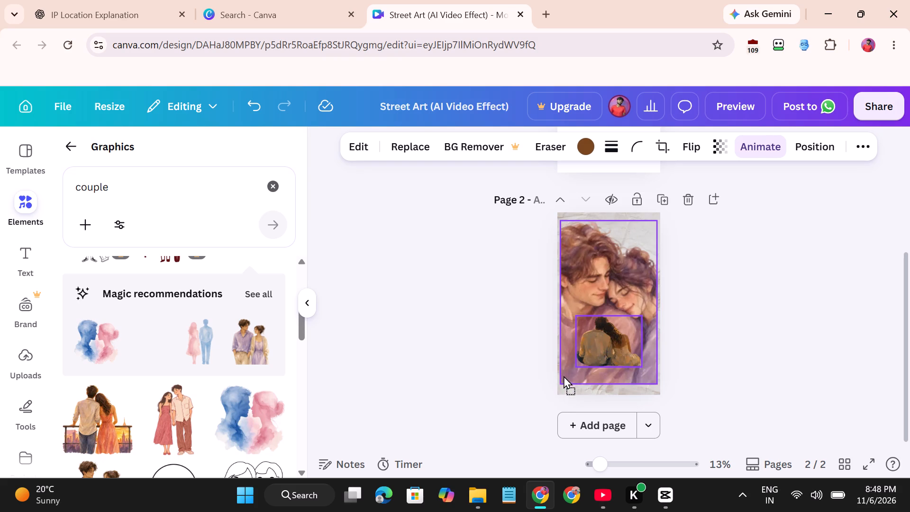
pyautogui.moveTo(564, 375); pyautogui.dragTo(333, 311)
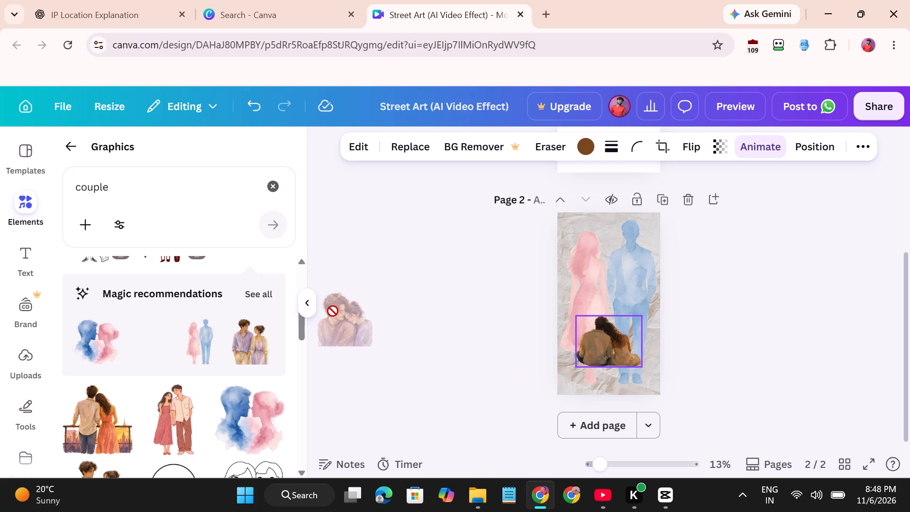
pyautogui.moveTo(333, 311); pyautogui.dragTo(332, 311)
# Add four couple graphics to page 2: the cuddling pair, the lilac-clothed pair, the red-dress pair and the denim-clad pair.
pyautogui.click(152, 352)
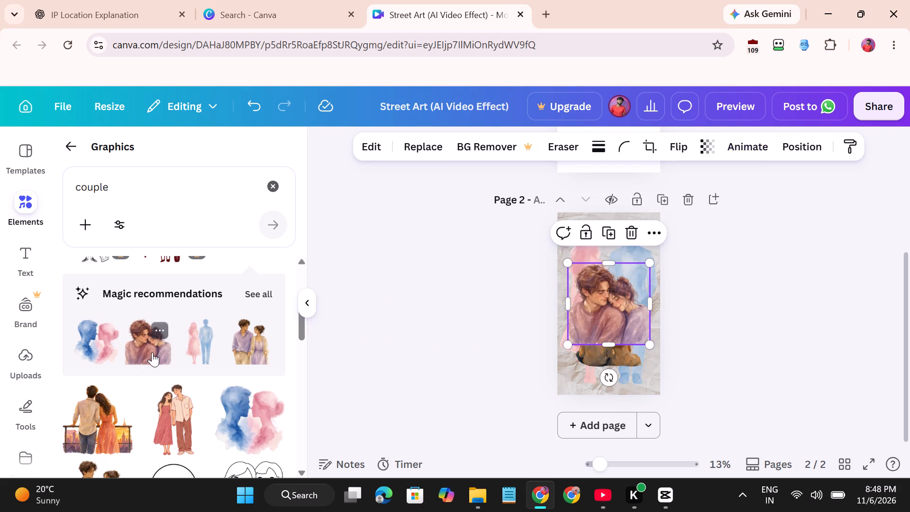
pyautogui.click(243, 345)
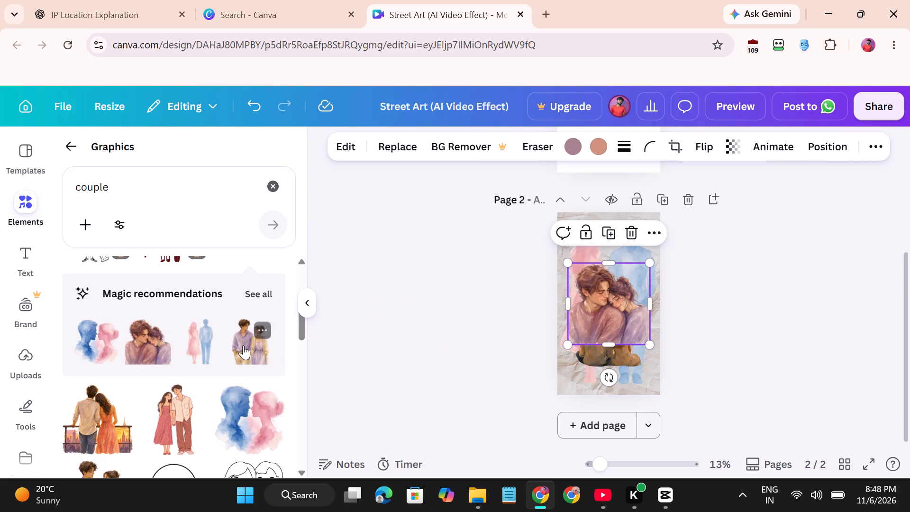
pyautogui.click(160, 421)
pyautogui.scroll(-1, 202, 374)
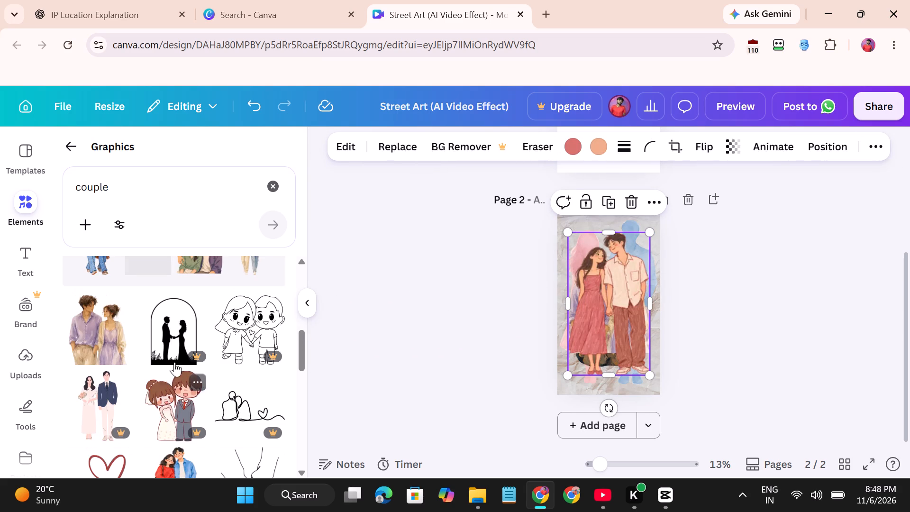
pyautogui.scroll(1, 180, 356)
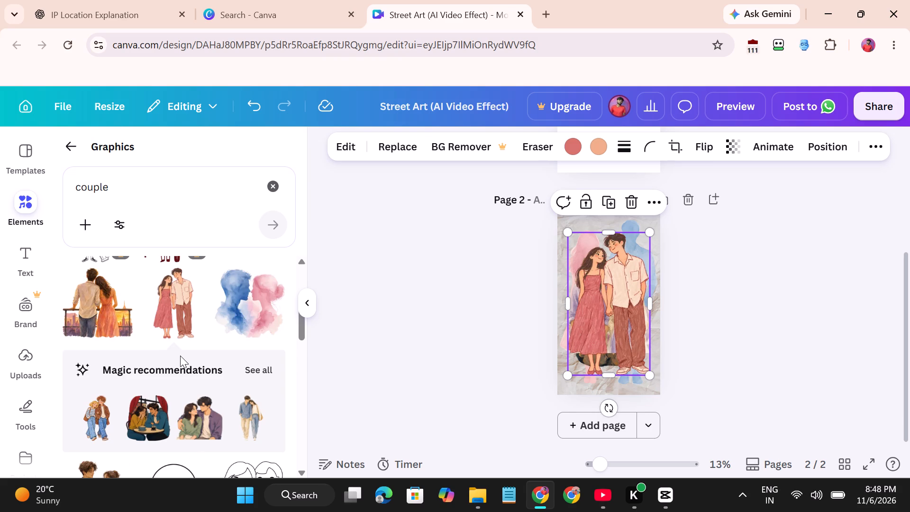
pyautogui.scroll(-1, 206, 418)
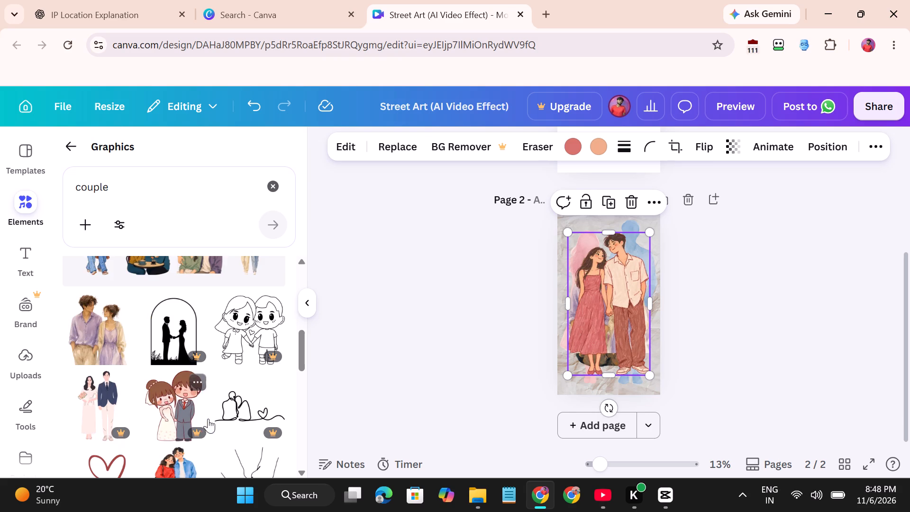
pyautogui.scroll(1, 219, 401)
pyautogui.click(245, 424)
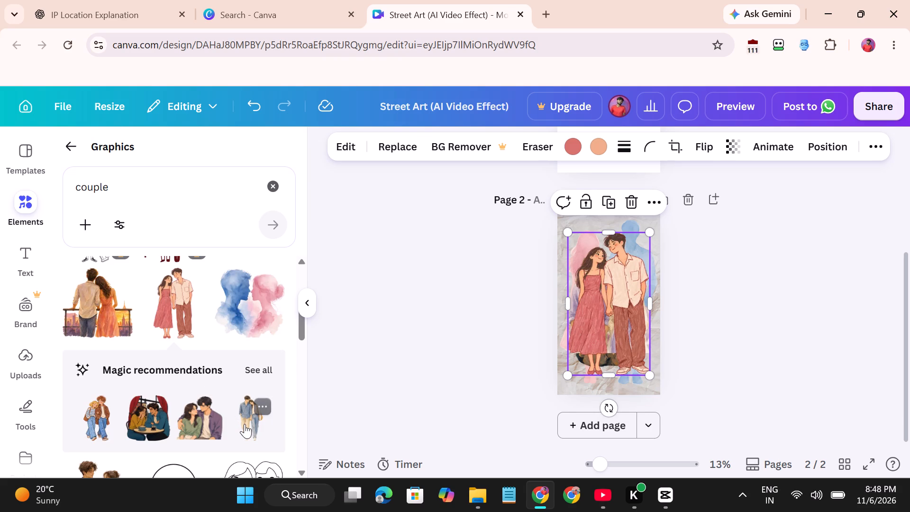
# Add the orange-toned embracing couple and the brown embracing couple seen from behind to page 2.
pyautogui.scroll(-2, 196, 364)
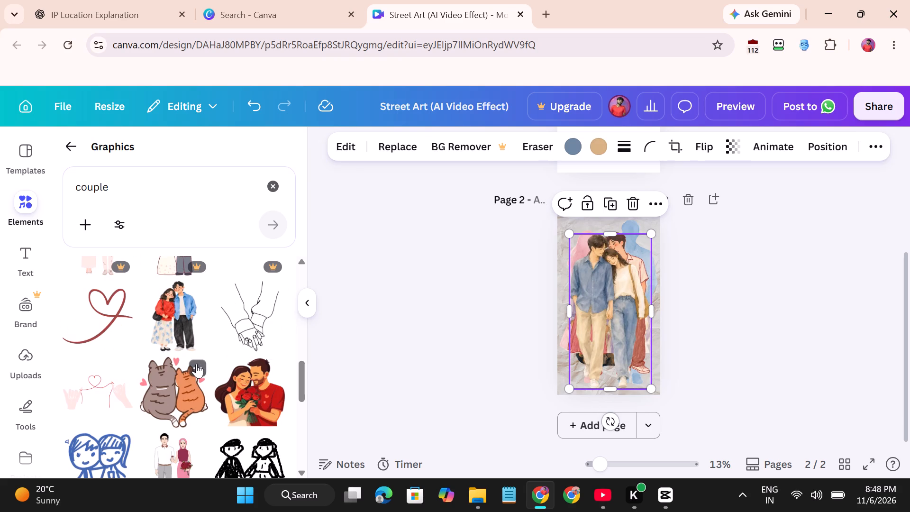
pyautogui.scroll(-1, 196, 363)
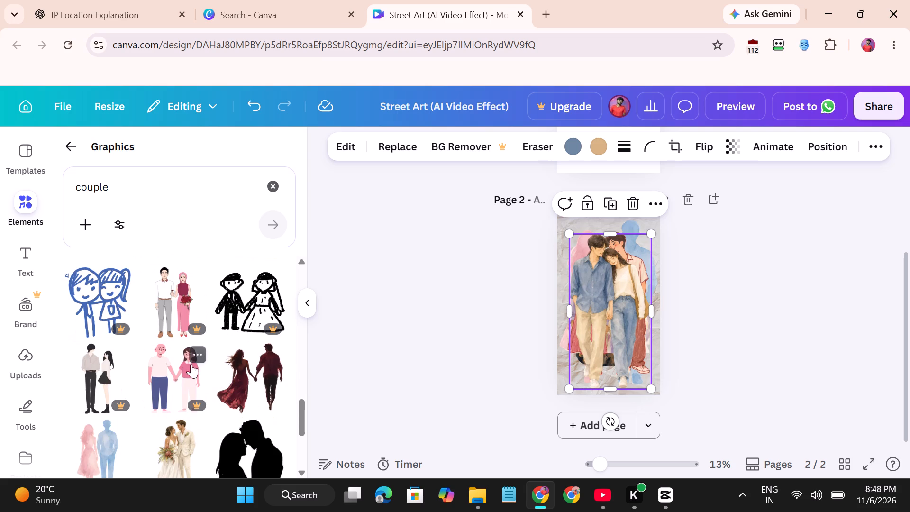
pyautogui.scroll(-1, 173, 395)
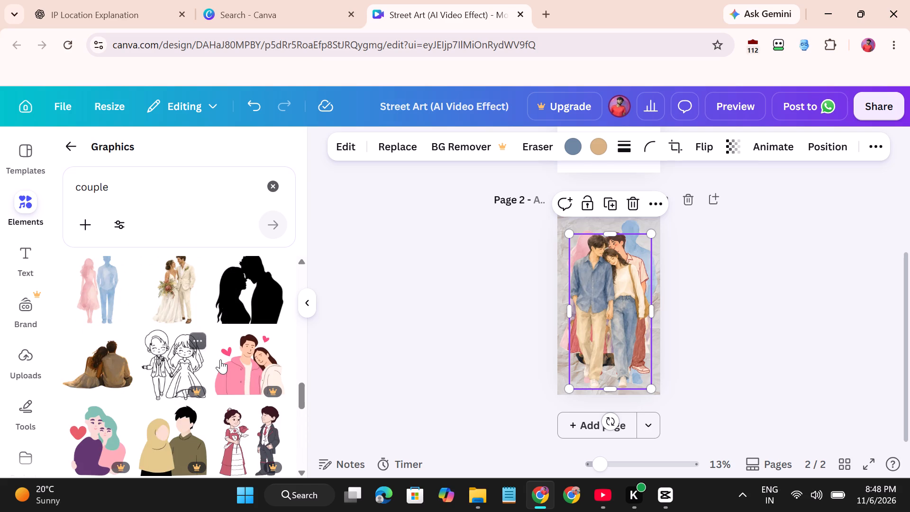
pyautogui.scroll(-1, 224, 364)
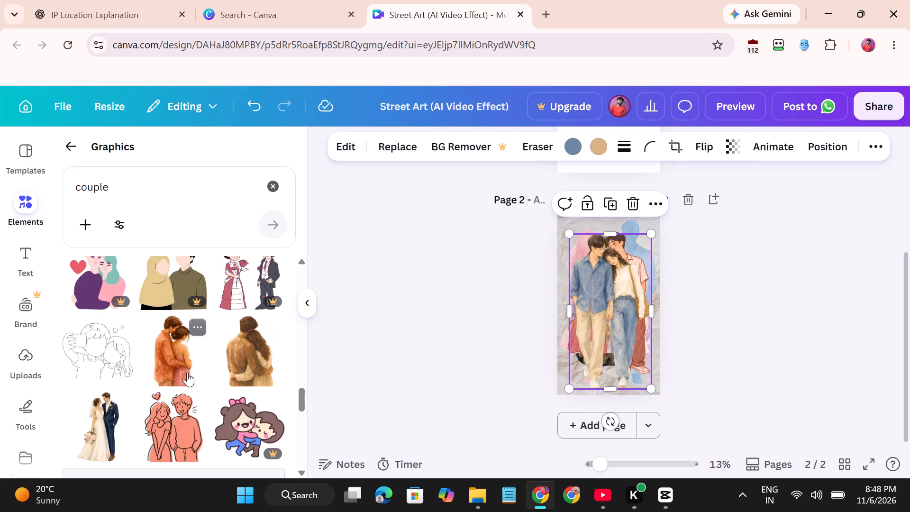
pyautogui.click(181, 366)
pyautogui.click(251, 367)
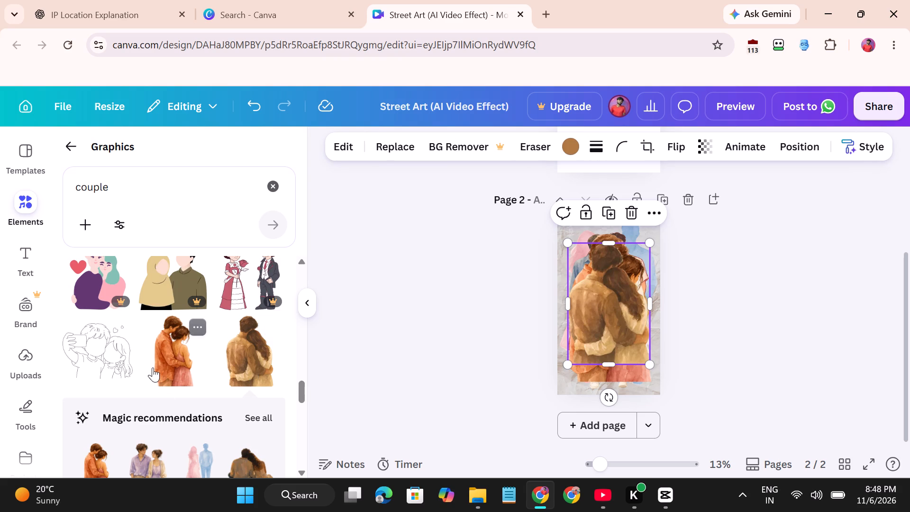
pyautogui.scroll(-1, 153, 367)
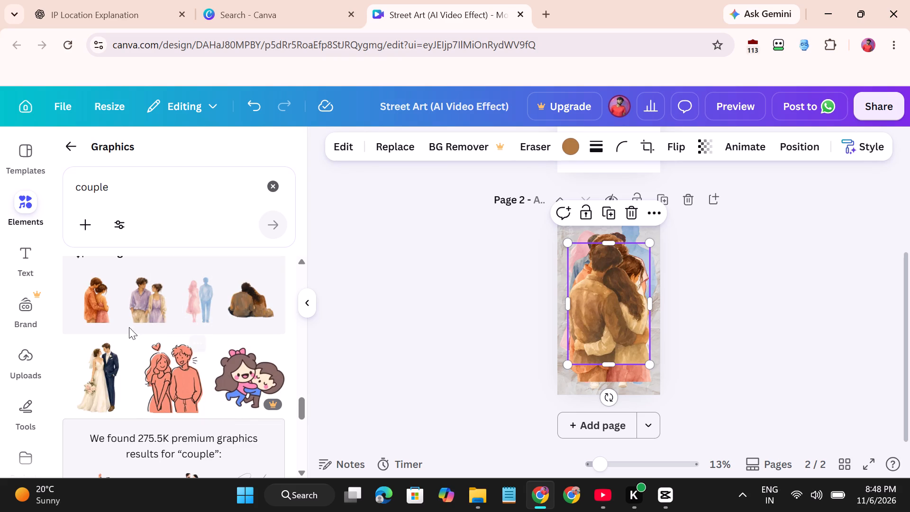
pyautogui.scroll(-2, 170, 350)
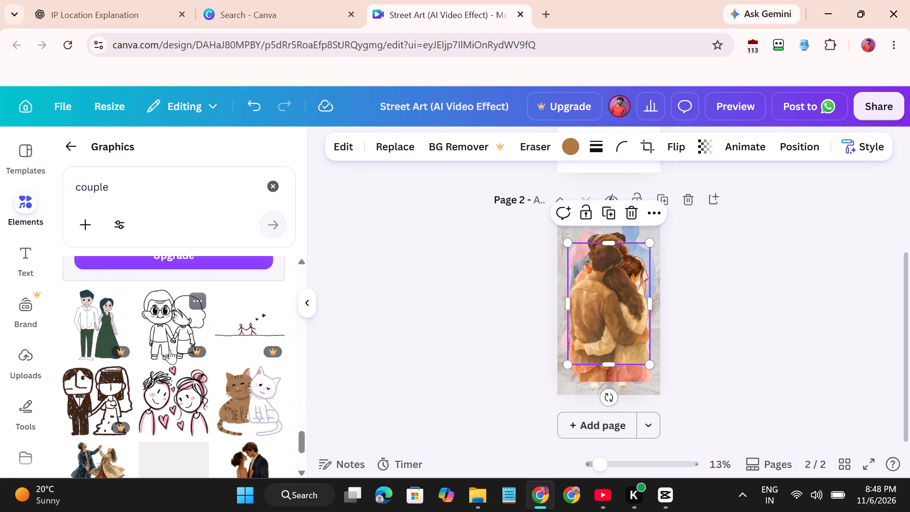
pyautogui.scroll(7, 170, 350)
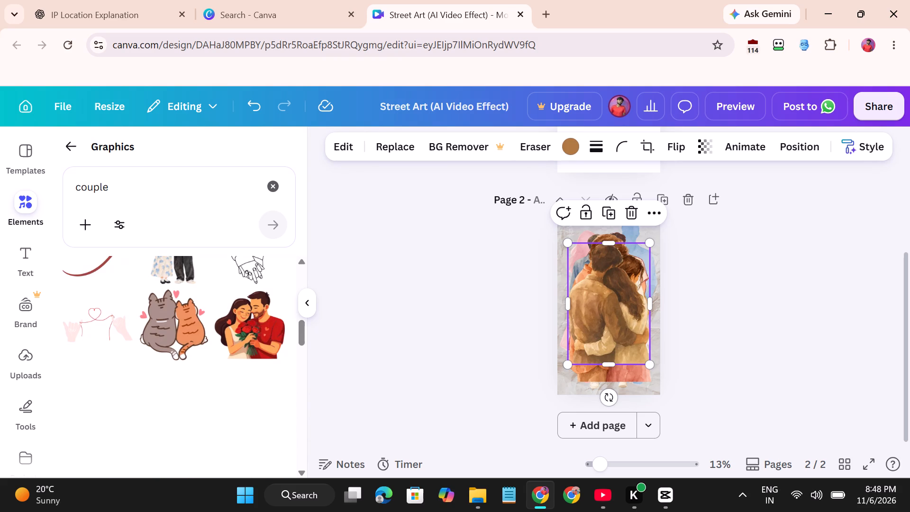
# Search the graphics for heart and place the red double-heart graphic, kept small, in page 2's upper-left corner.
pyautogui.click(269, 186)
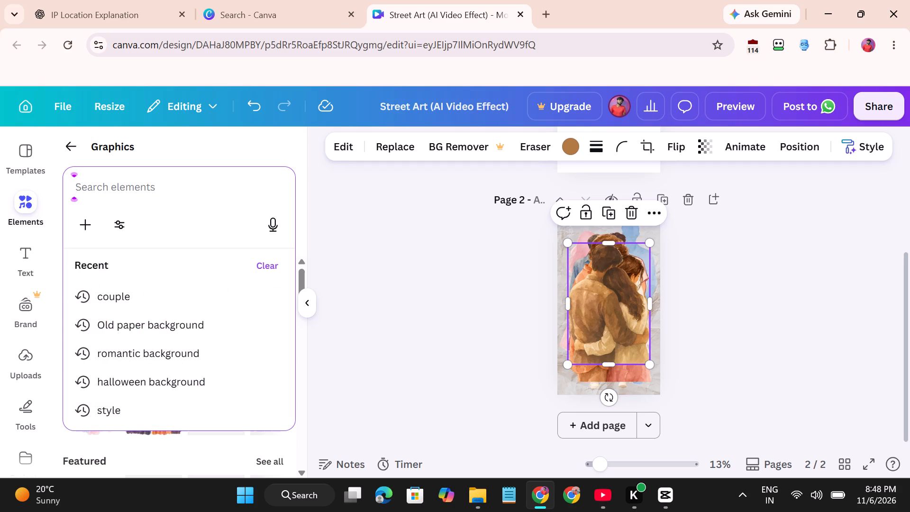
pyautogui.press('h')
pyautogui.write('ear')
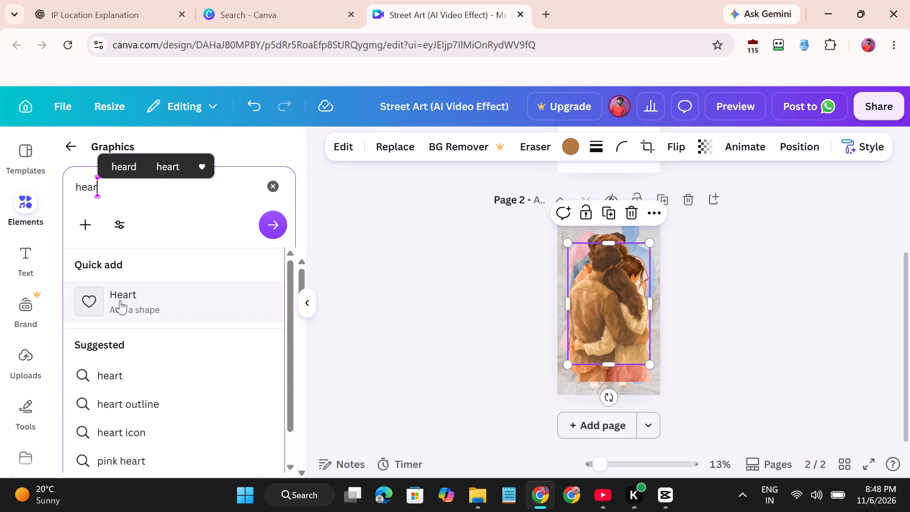
pyautogui.click(141, 362)
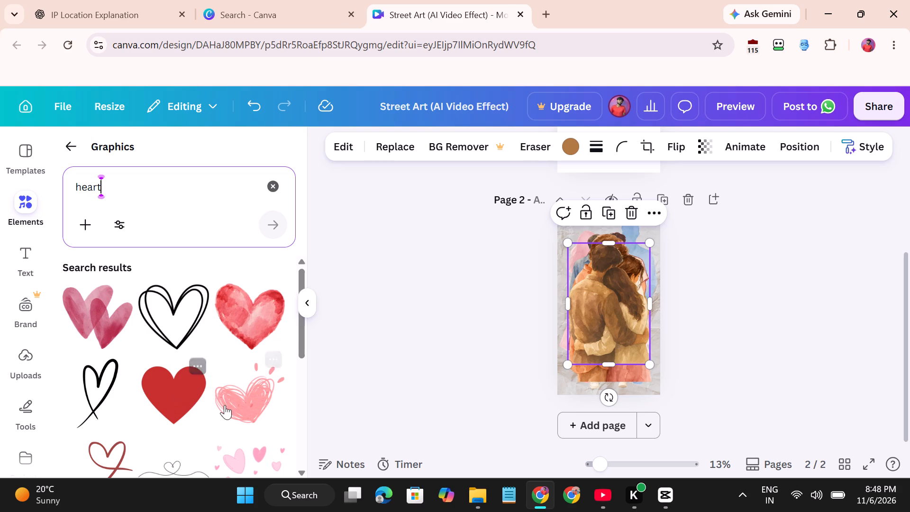
pyautogui.scroll(-1, 225, 405)
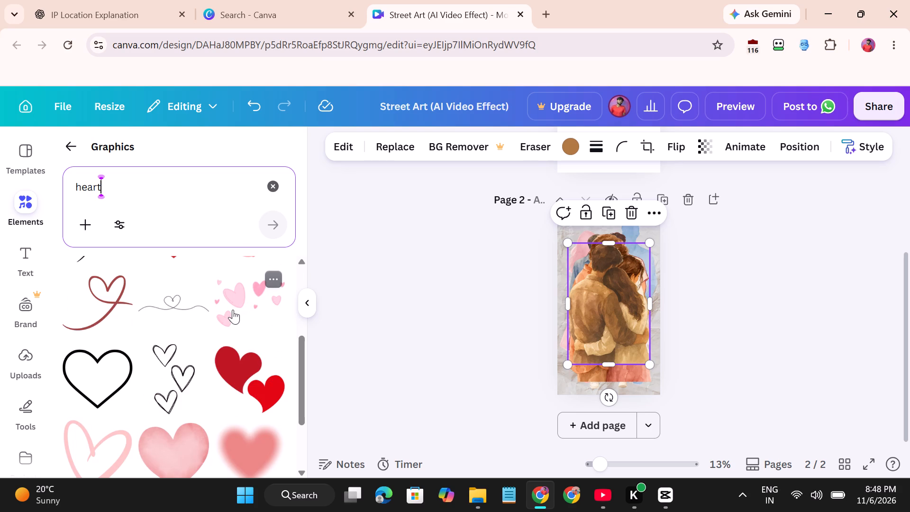
pyautogui.moveTo(221, 377); pyautogui.dragTo(563, 255)
pyautogui.moveTo(595, 264); pyautogui.dragTo(594, 251)
pyautogui.click(573, 241)
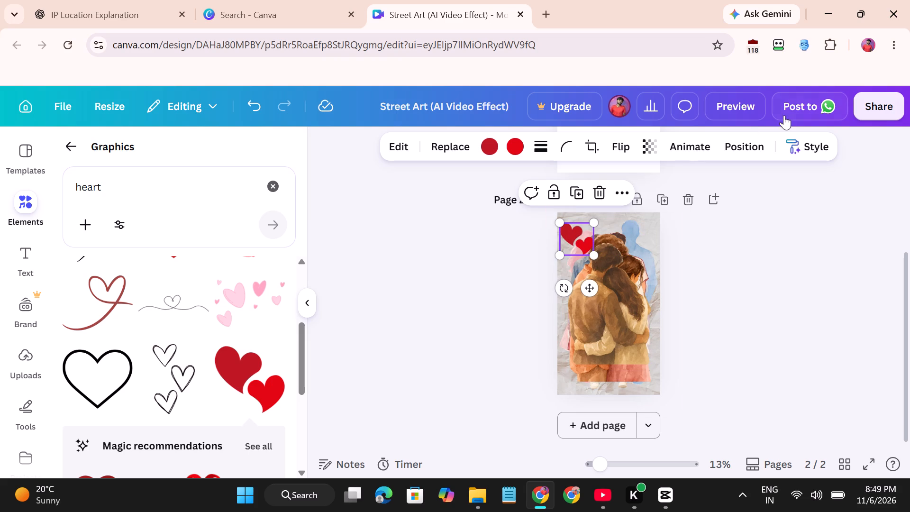
# Apply the Rise animation to the red double-heart graphic on page 2.
pyautogui.click(688, 146)
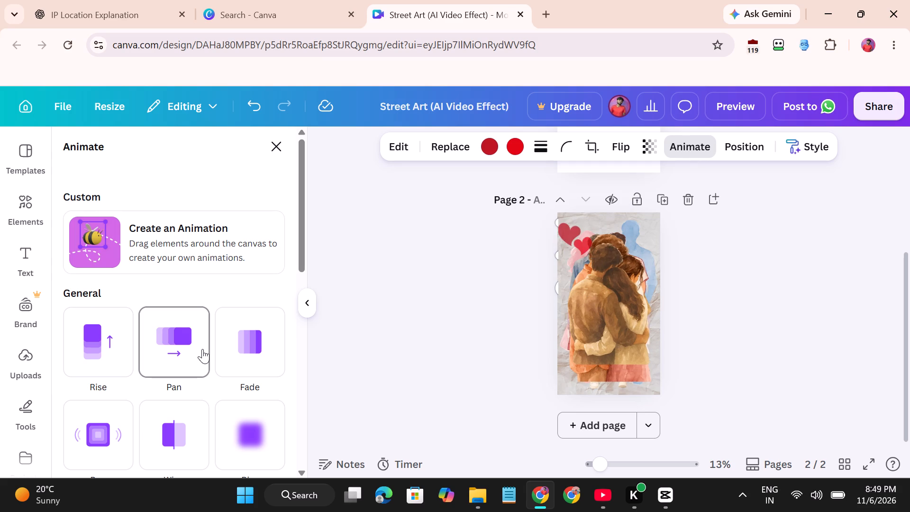
pyautogui.click(114, 337)
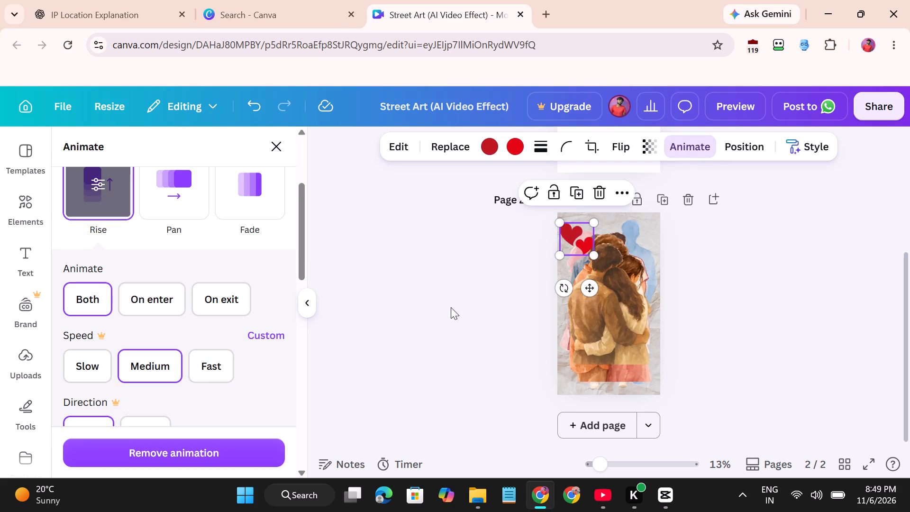
# Duplicate the red double-heart graphic on page 2 four times.
pyautogui.rightClick(571, 238)
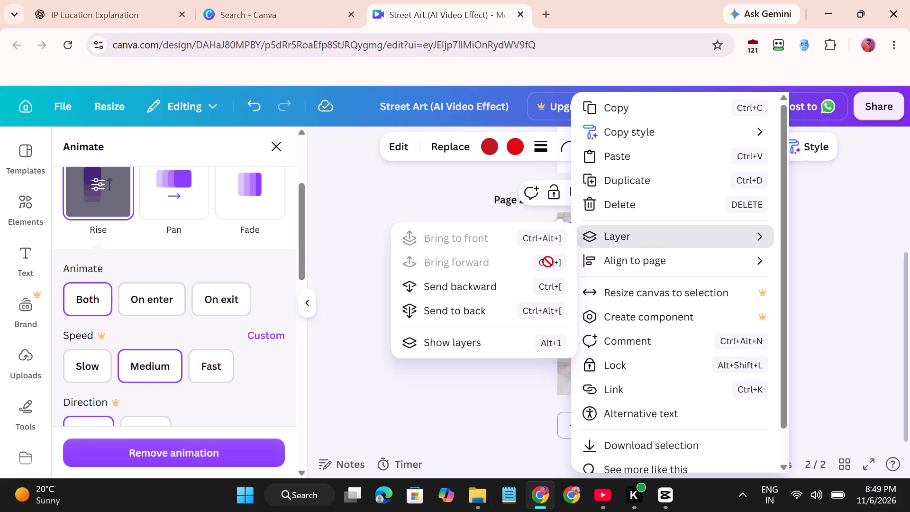
pyautogui.click(646, 177)
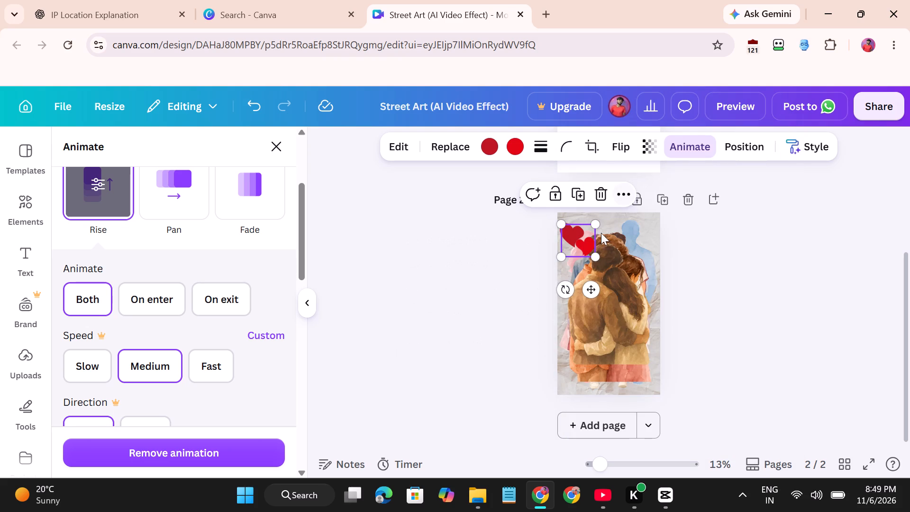
pyautogui.rightClick(583, 241)
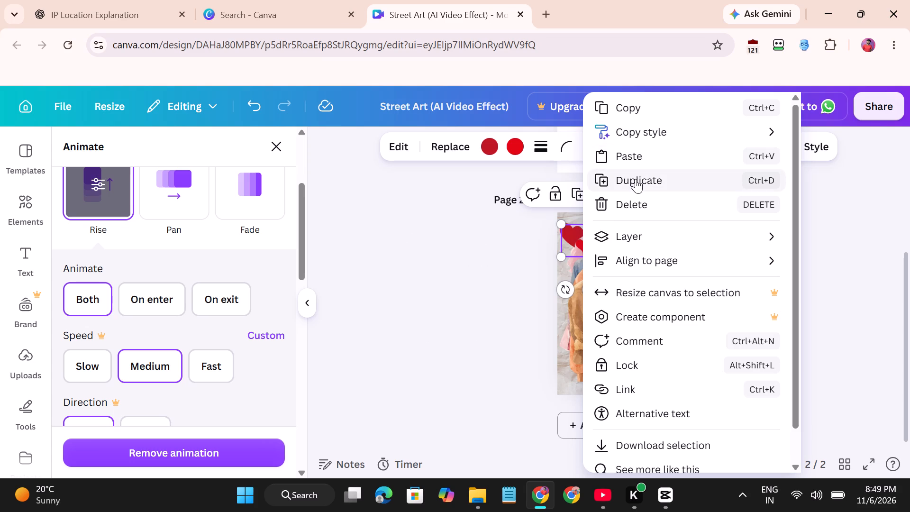
pyautogui.click(636, 179)
pyautogui.rightClick(575, 240)
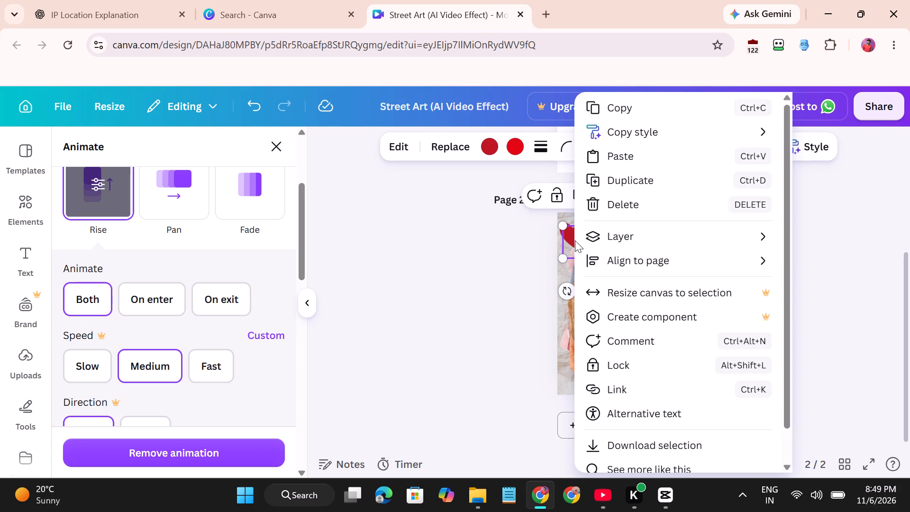
pyautogui.click(631, 174)
pyautogui.rightClick(584, 246)
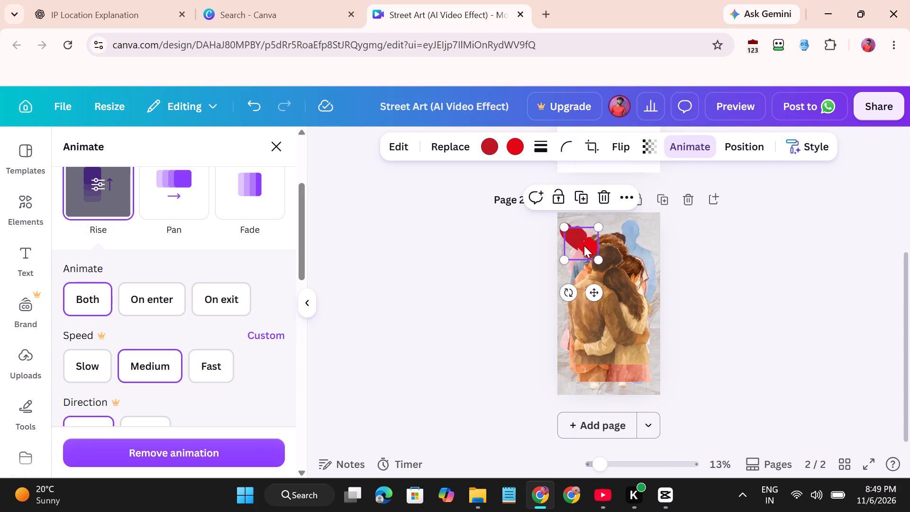
pyautogui.click(637, 175)
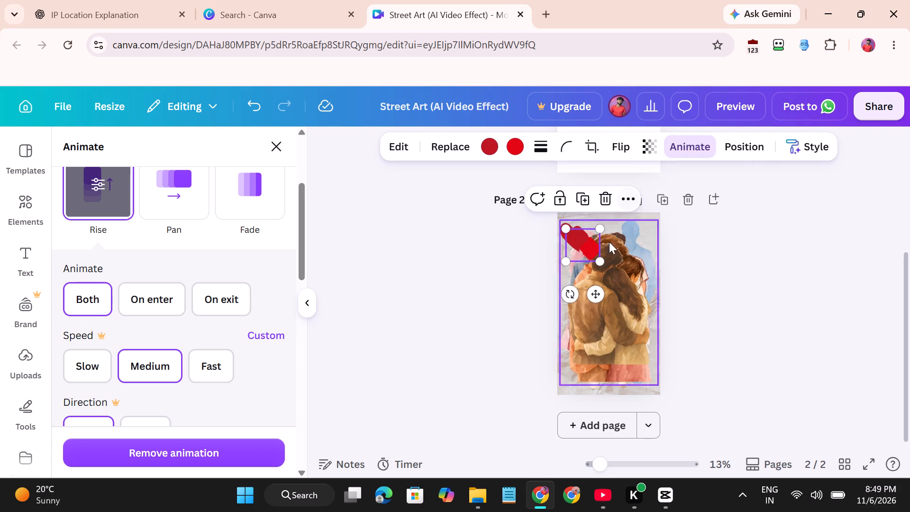
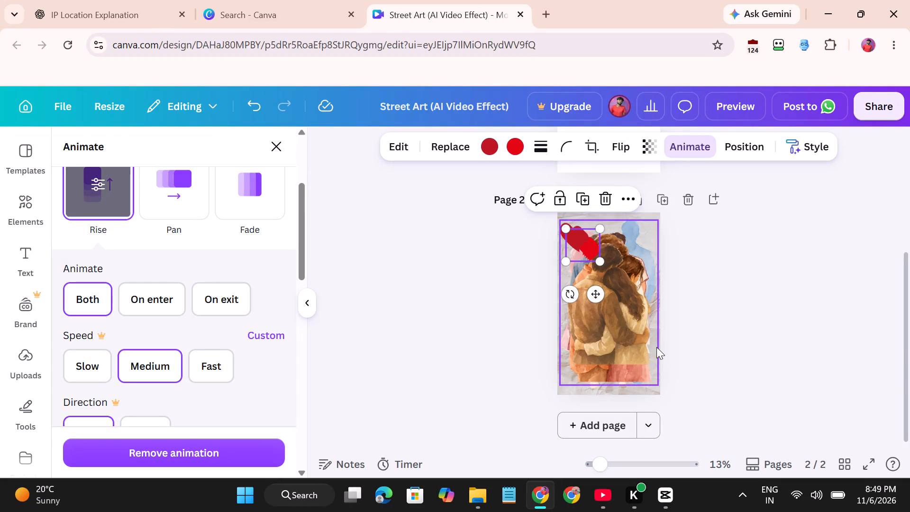
# Spread the duplicated red double-hearts to page 2's upper-right, lower-left and lower-right corners and the middle, leaving one in the upper-left corner.
pyautogui.moveTo(582, 243); pyautogui.dragTo(635, 243)
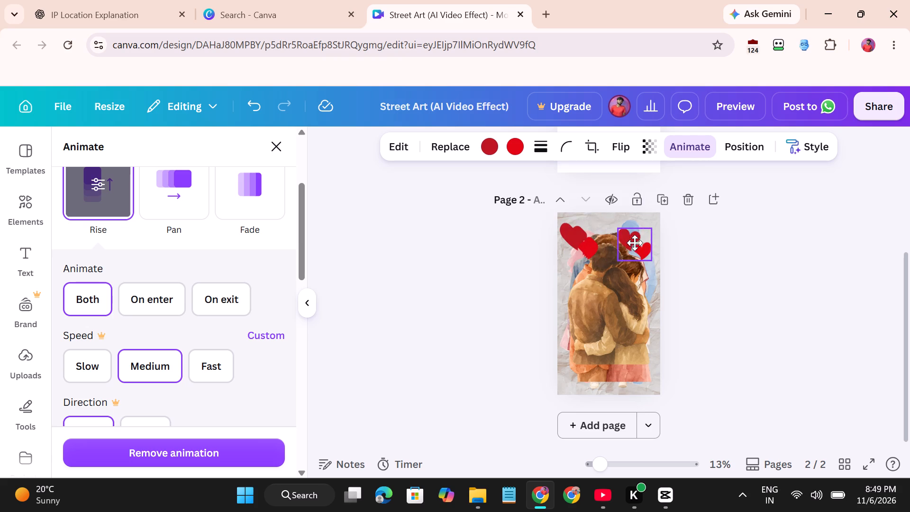
pyautogui.moveTo(635, 243); pyautogui.dragTo(634, 238)
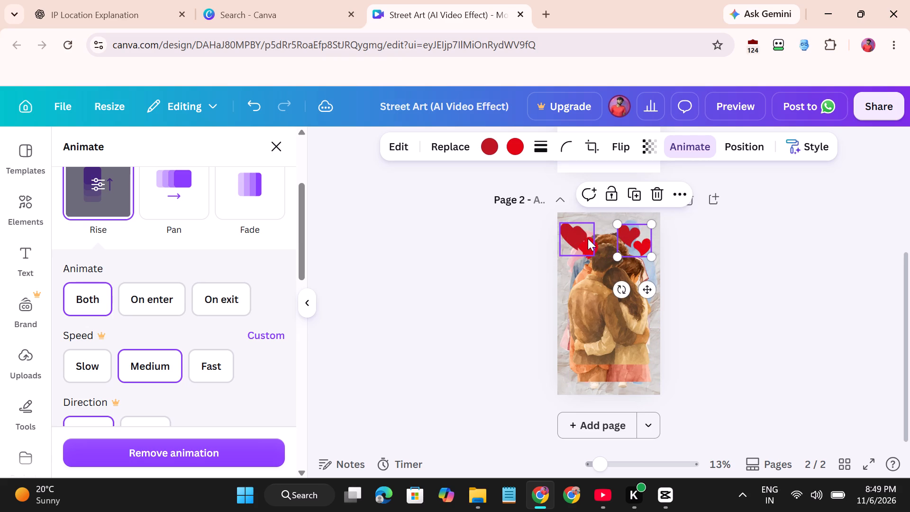
pyautogui.moveTo(580, 239); pyautogui.dragTo(615, 295)
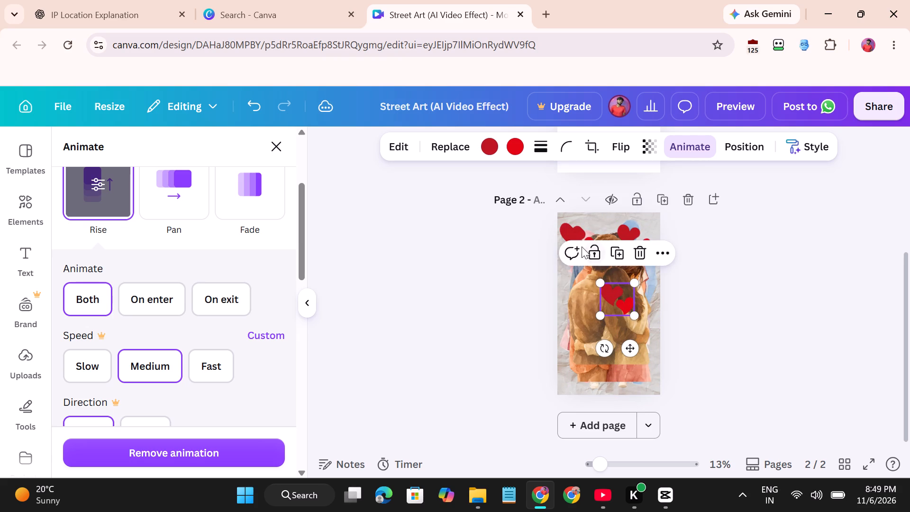
pyautogui.moveTo(577, 232); pyautogui.dragTo(582, 310)
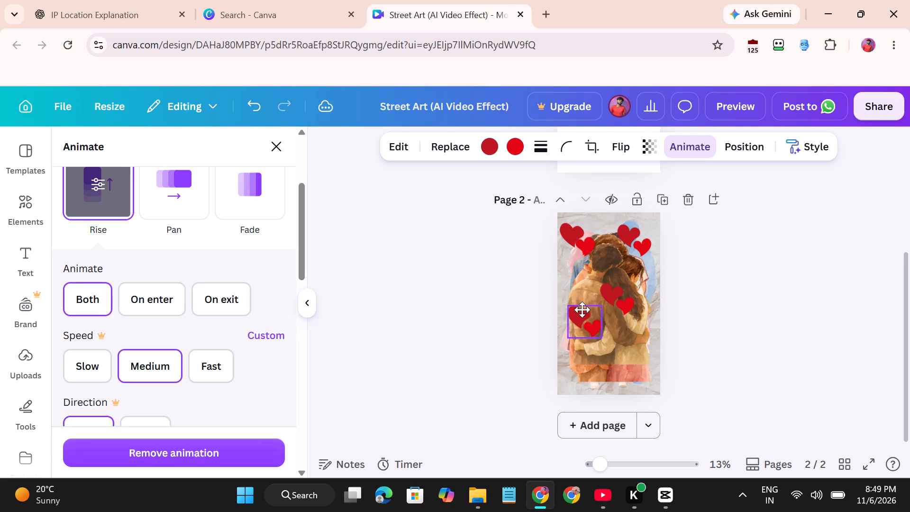
pyautogui.moveTo(582, 310); pyautogui.dragTo(574, 367)
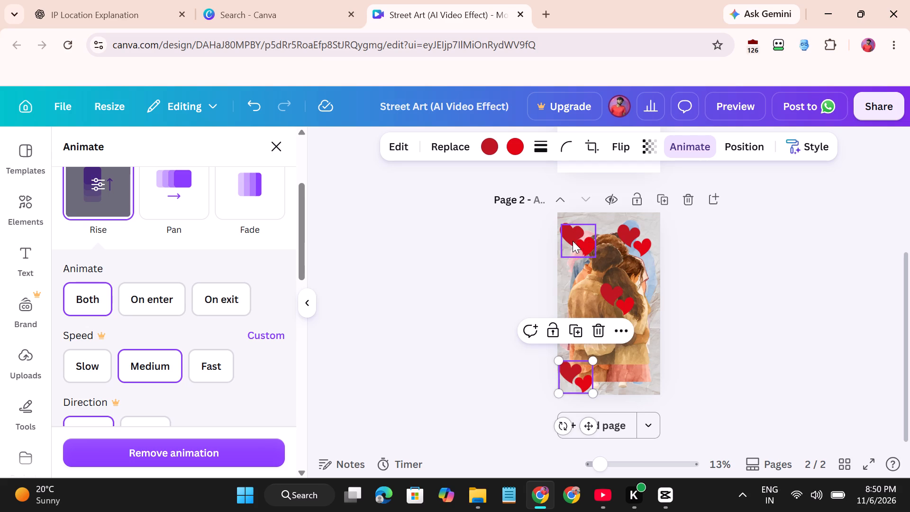
pyautogui.moveTo(573, 240); pyautogui.dragTo(632, 372)
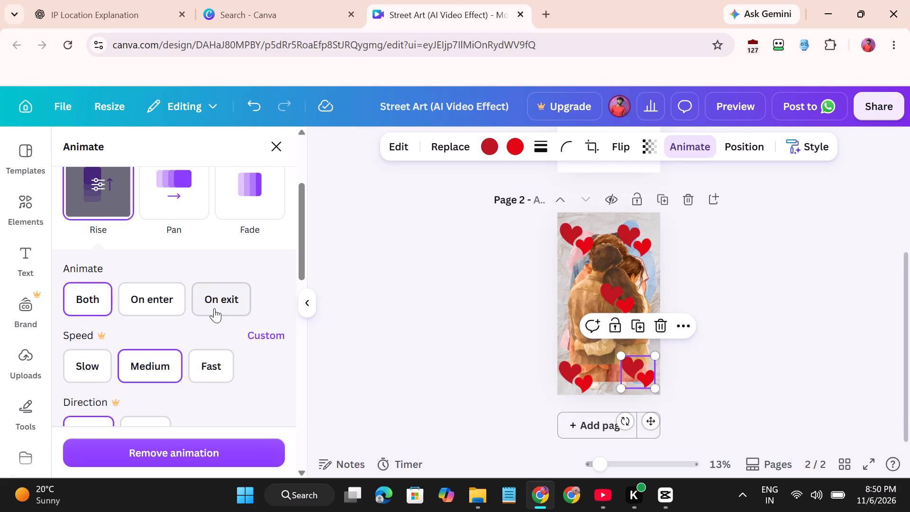
# Shrink the middle red double-heart and move it onto the upper back of the brown embracing couple.
pyautogui.scroll(4, 214, 308)
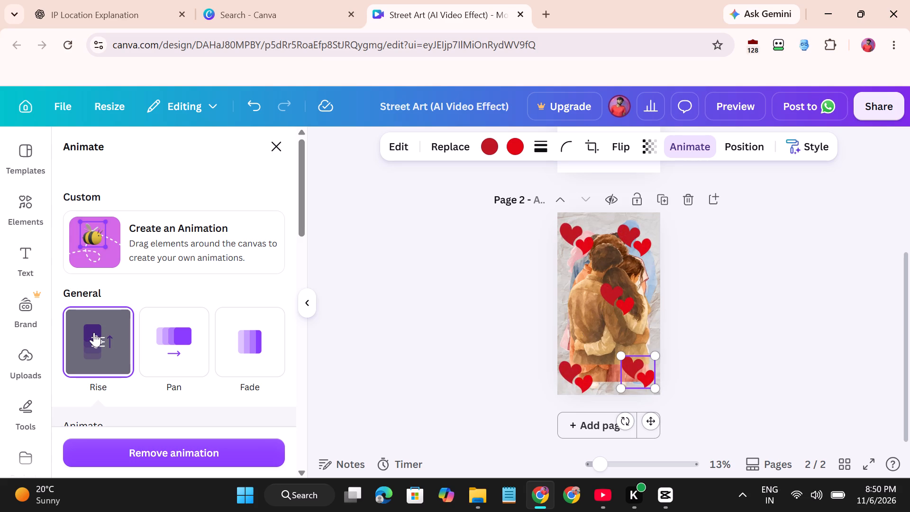
pyautogui.click(612, 298)
pyautogui.moveTo(635, 283); pyautogui.dragTo(628, 293)
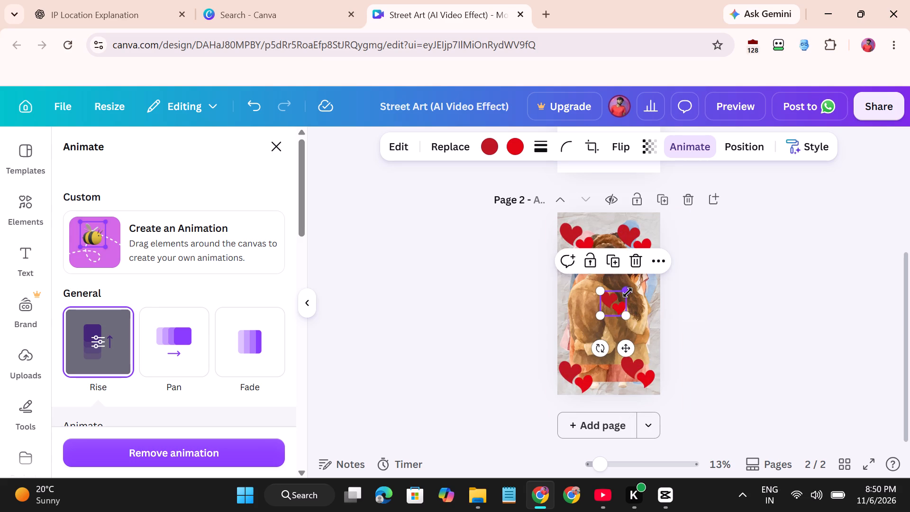
pyautogui.moveTo(616, 302); pyautogui.dragTo(599, 301)
pyautogui.moveTo(599, 301); pyautogui.dragTo(591, 302)
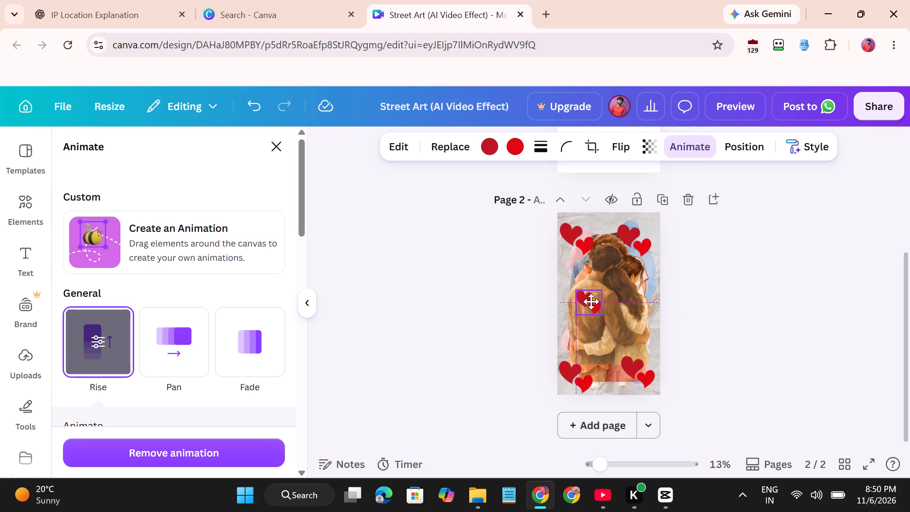
pyautogui.moveTo(591, 302); pyautogui.dragTo(609, 281)
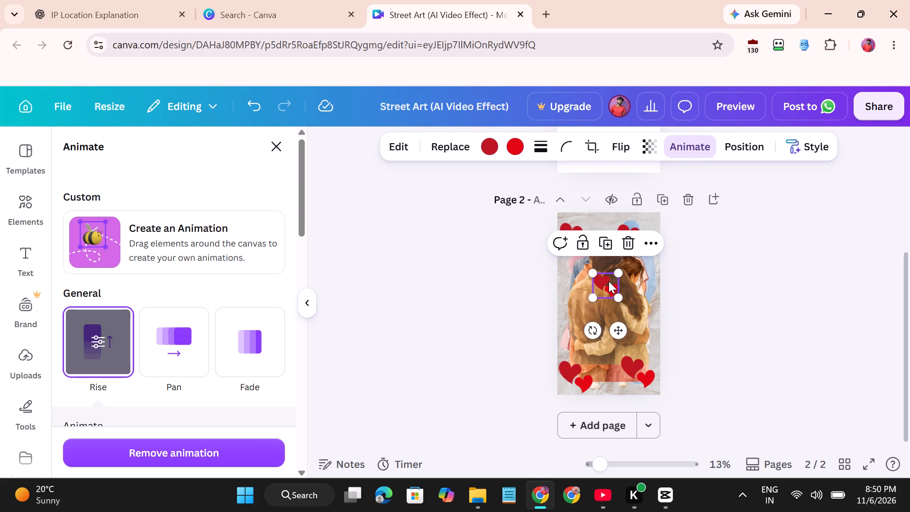
# Set the transparency of the small middle red double-heart to 80.
pyautogui.click(647, 145)
pyautogui.moveTo(684, 201); pyautogui.dragTo(673, 203)
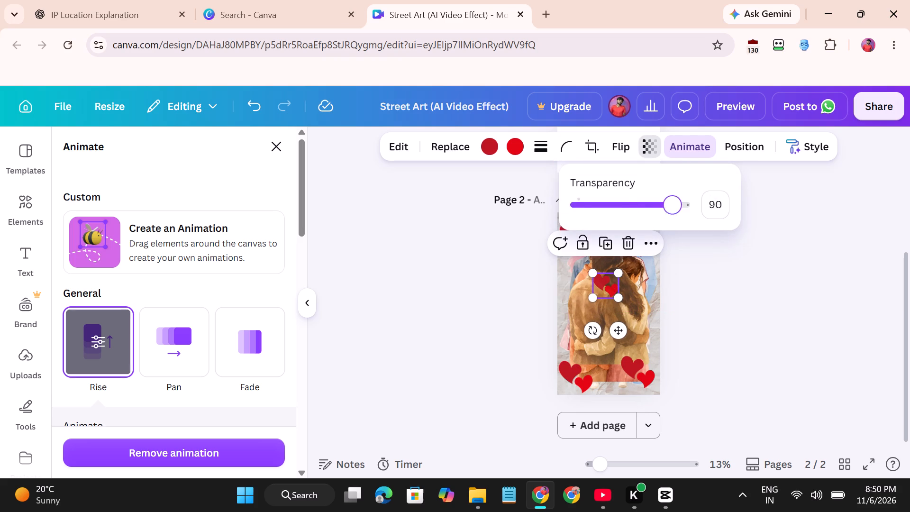
pyautogui.moveTo(673, 203); pyautogui.dragTo(663, 212)
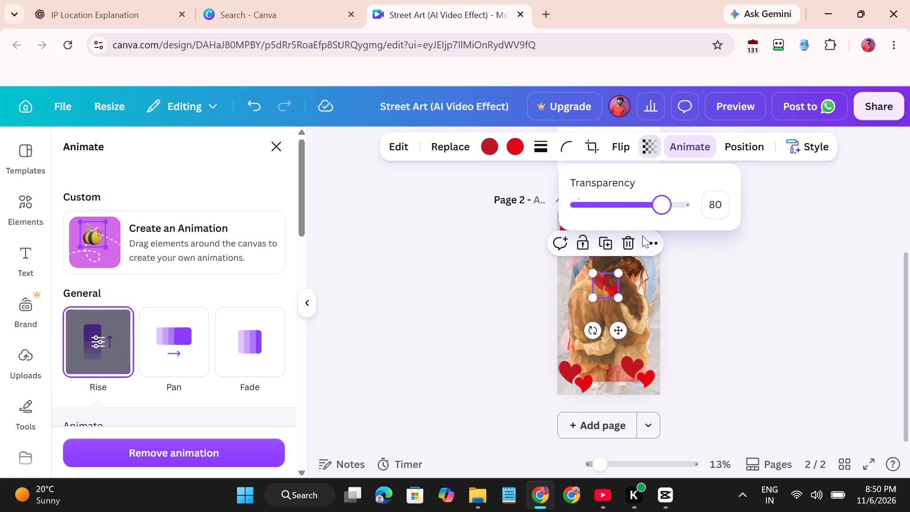
# Add the black interlocking double-heart outline from the heart graphics and place it, kept small, at page 2's right edge about halfway down.
pyautogui.click(25, 197)
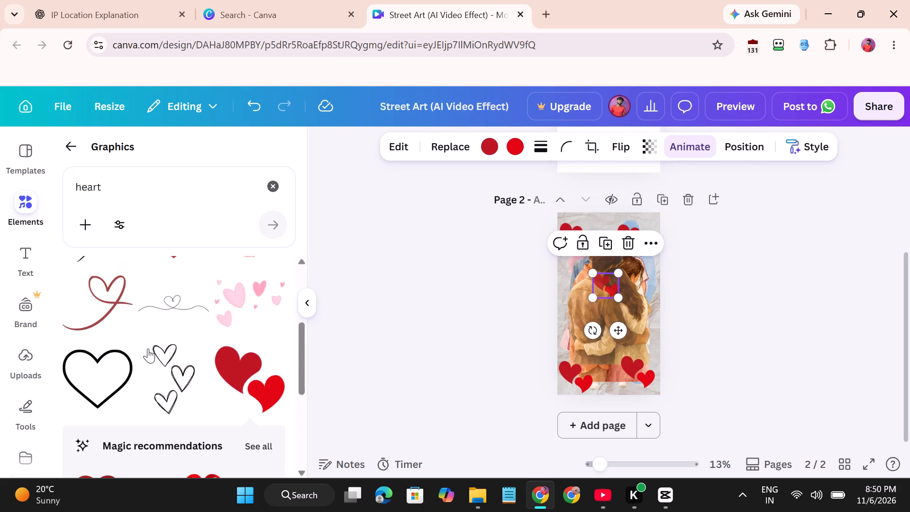
pyautogui.scroll(-2, 148, 351)
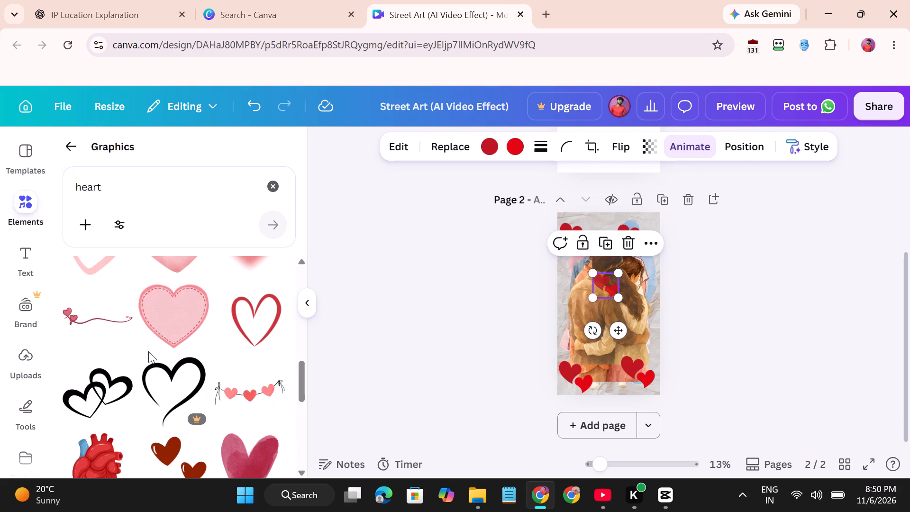
pyautogui.moveTo(100, 397); pyautogui.dragTo(232, 381)
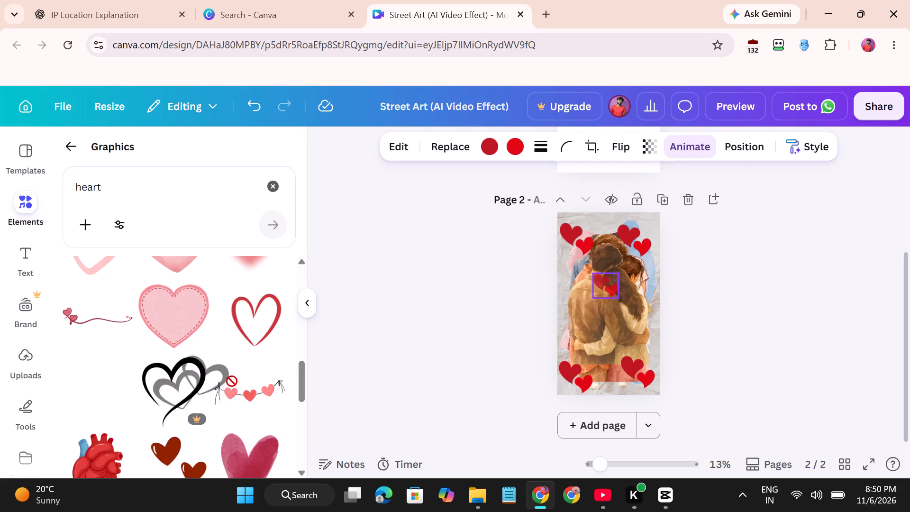
pyautogui.moveTo(232, 381); pyautogui.dragTo(656, 306)
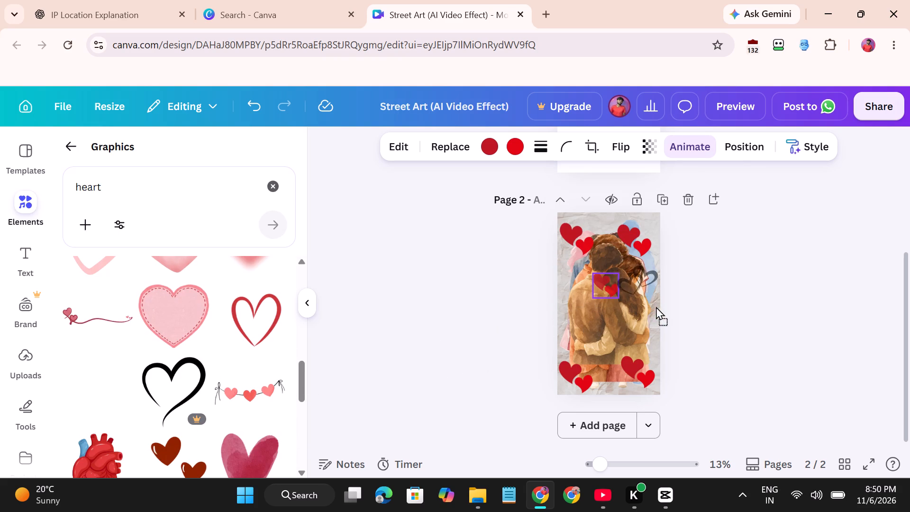
pyautogui.moveTo(656, 306); pyautogui.dragTo(656, 314)
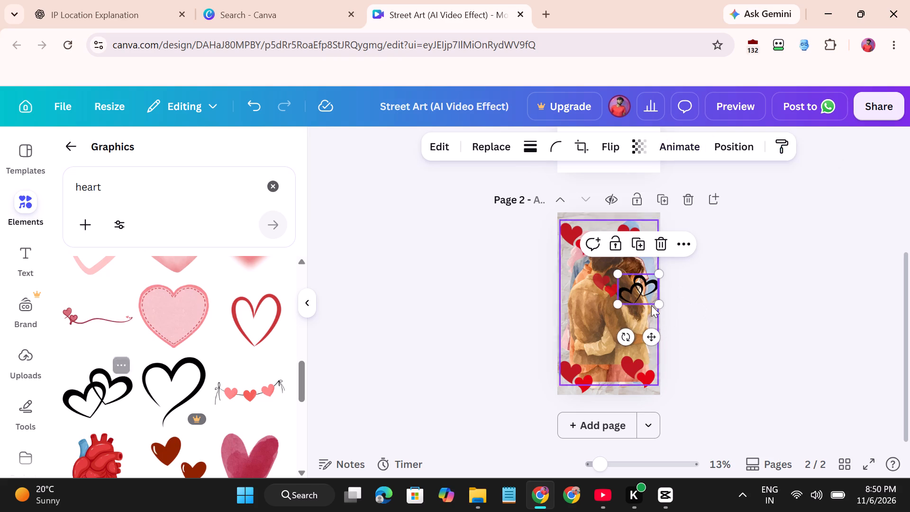
pyautogui.moveTo(613, 304); pyautogui.dragTo(632, 304)
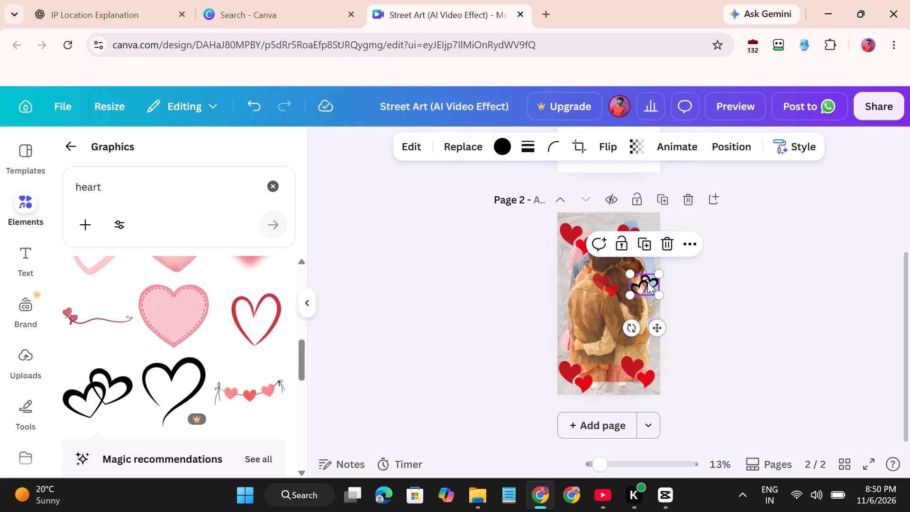
pyautogui.moveTo(647, 282); pyautogui.dragTo(650, 309)
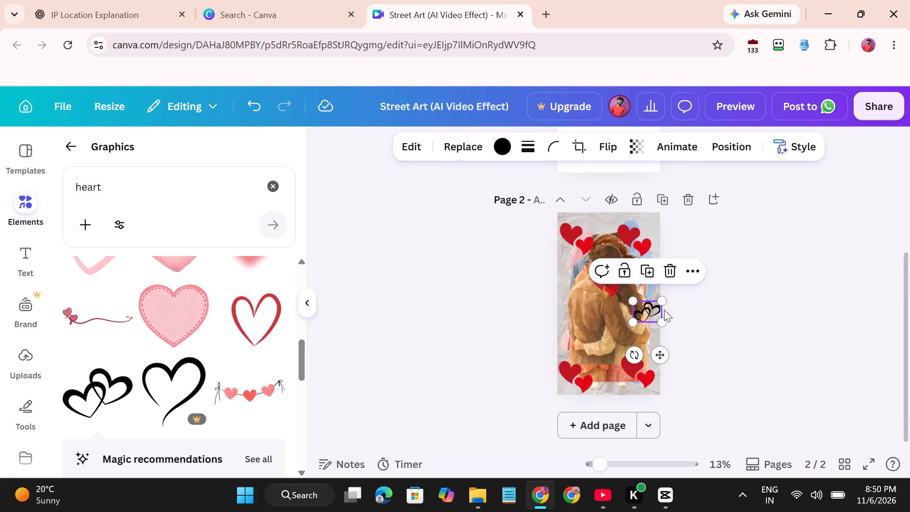
pyautogui.moveTo(664, 302); pyautogui.dragTo(669, 296)
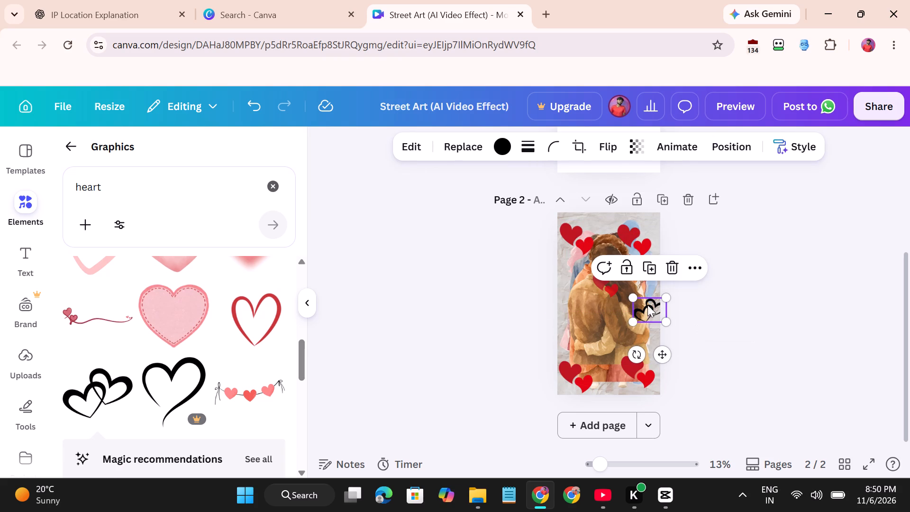
# Set the transparency of the black interlocking hearts to 86.
pyautogui.click(645, 146)
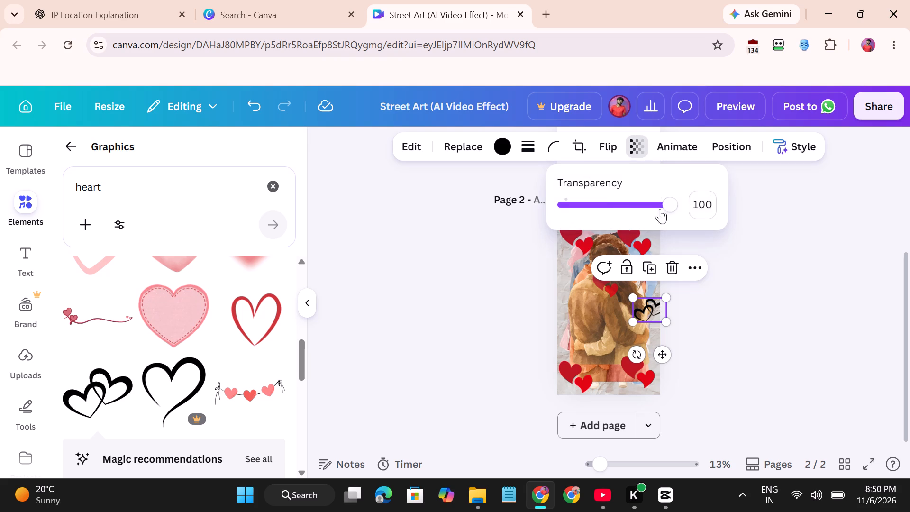
pyautogui.moveTo(671, 201); pyautogui.dragTo(618, 212)
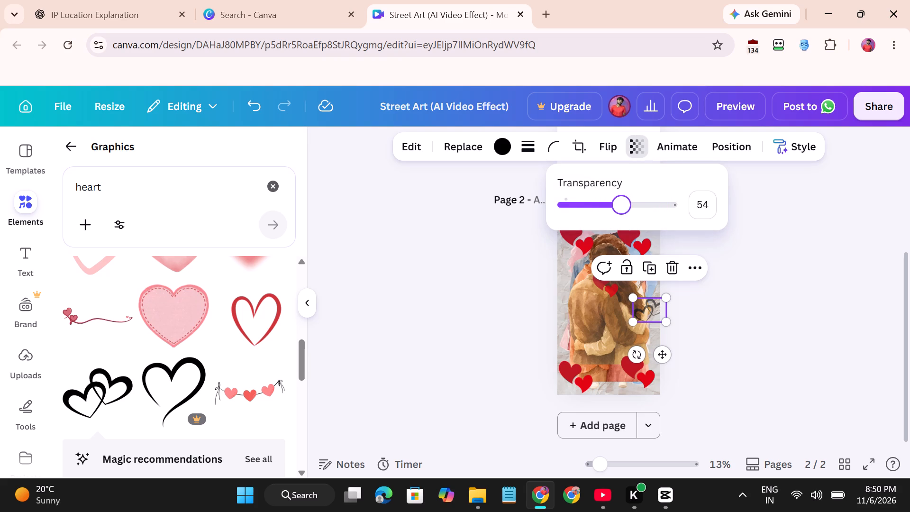
pyautogui.moveTo(618, 212); pyautogui.dragTo(656, 209)
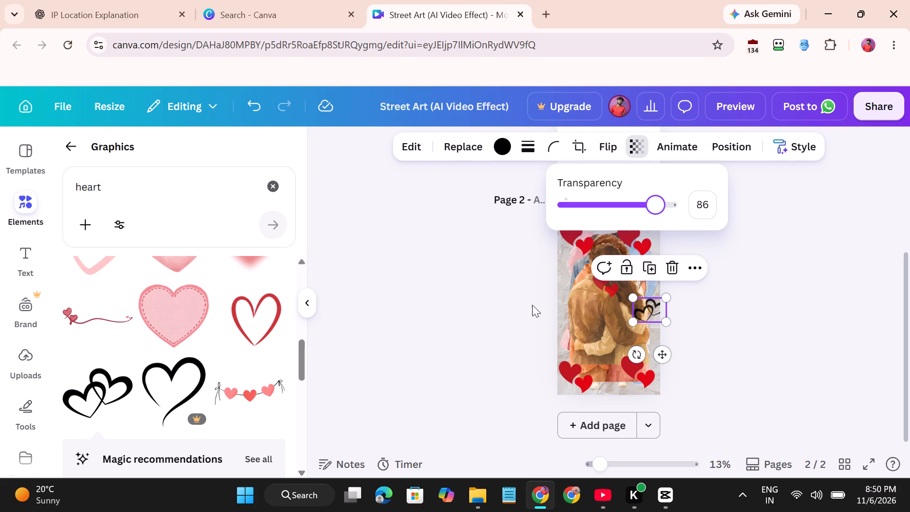
# Add the curved-line graphic with small pink hearts to page 2, rotate it nearly upright, enlarge it and place it over the couple's backs.
pyautogui.scroll(1, 173, 345)
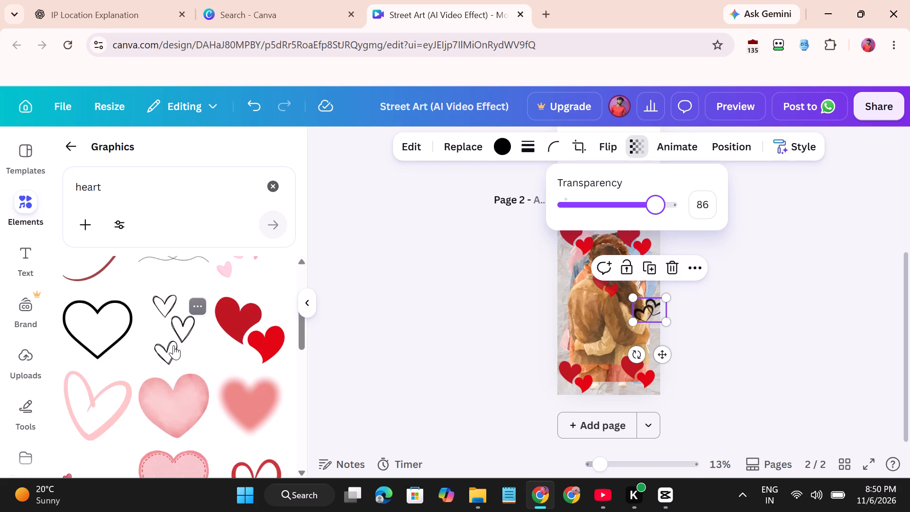
pyautogui.scroll(-1, 173, 345)
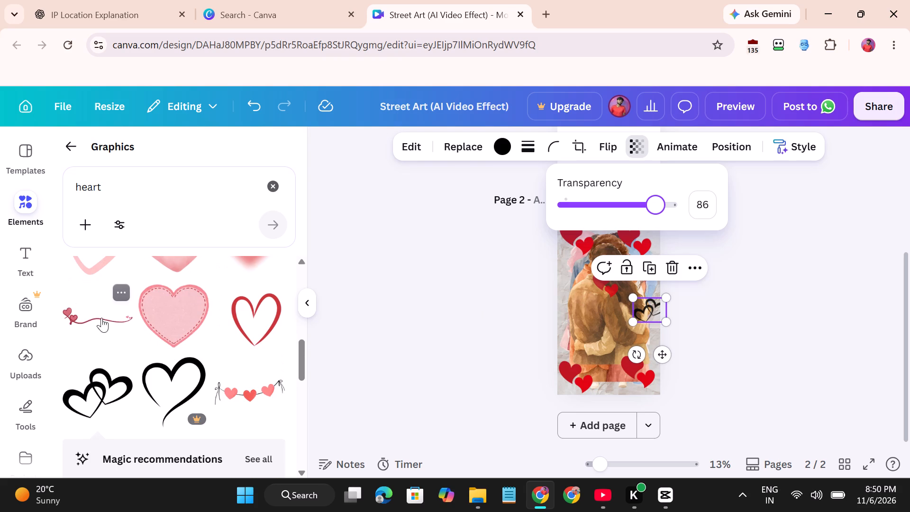
pyautogui.moveTo(73, 319); pyautogui.dragTo(515, 324)
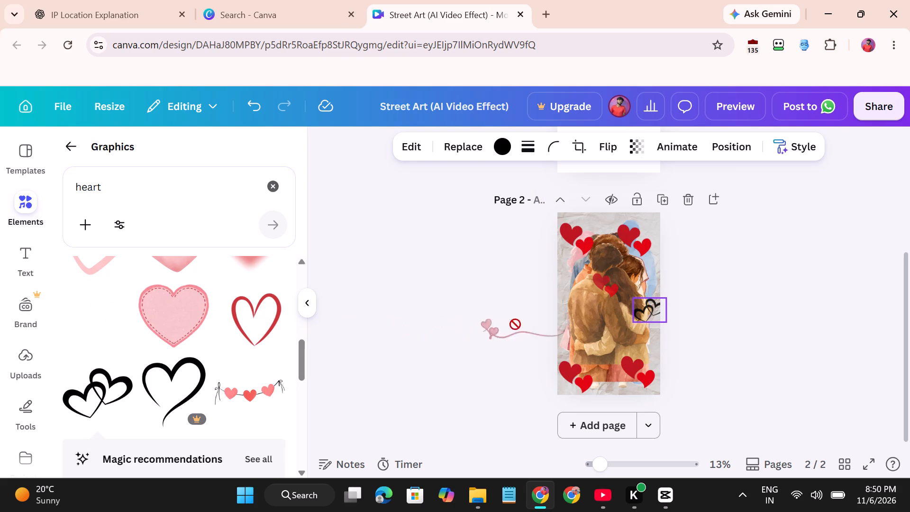
pyautogui.moveTo(515, 324); pyautogui.dragTo(577, 339)
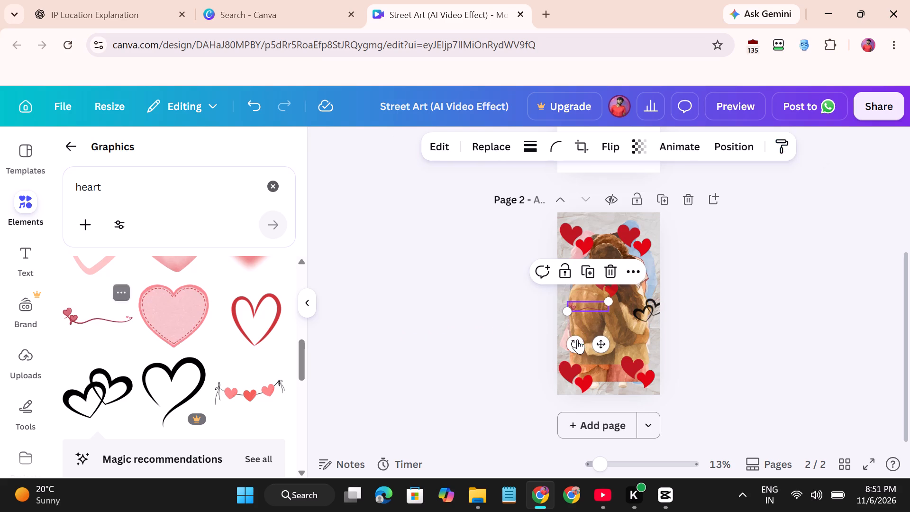
pyautogui.moveTo(573, 344); pyautogui.dragTo(556, 328)
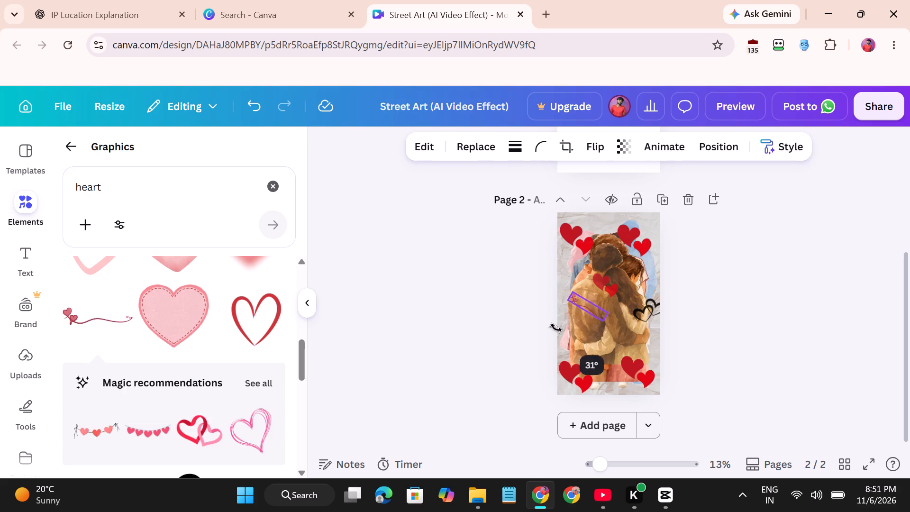
pyautogui.moveTo(556, 328); pyautogui.dragTo(555, 314)
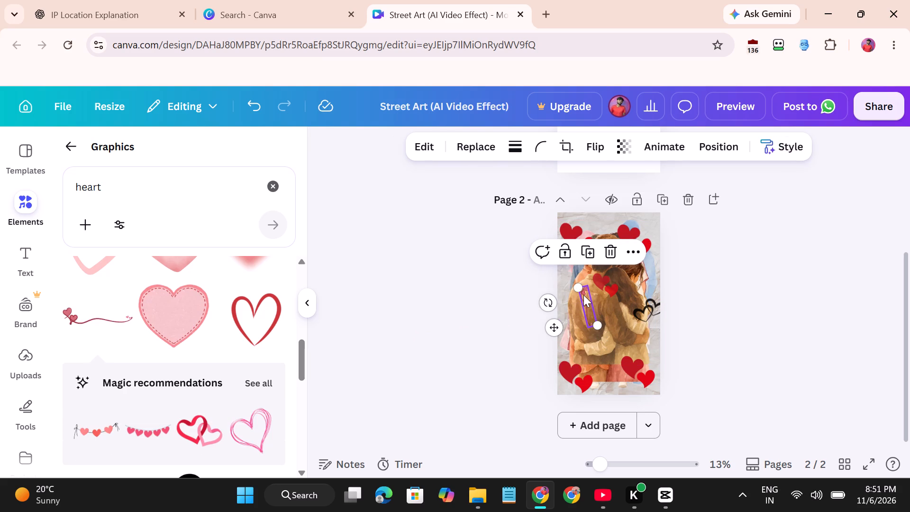
pyautogui.moveTo(576, 286); pyautogui.dragTo(545, 245)
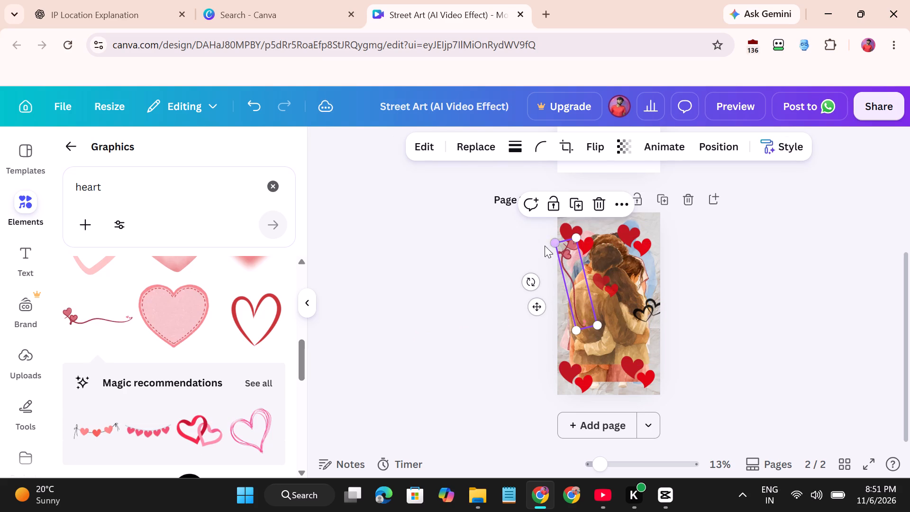
pyautogui.moveTo(575, 309); pyautogui.dragTo(601, 326)
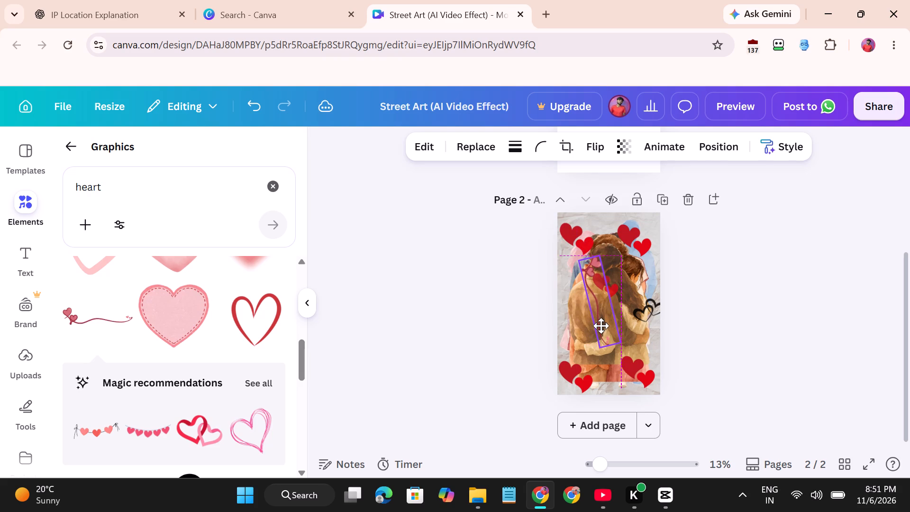
pyautogui.moveTo(601, 326); pyautogui.dragTo(603, 327)
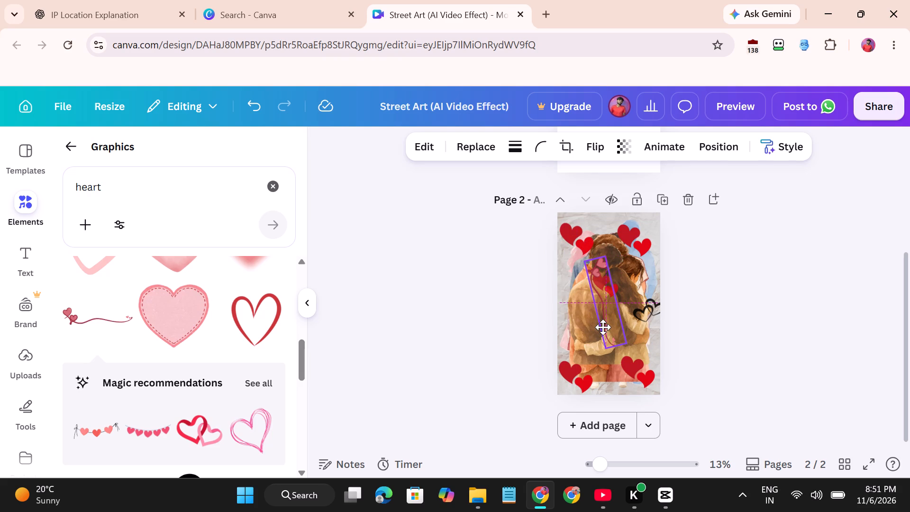
pyautogui.moveTo(603, 327); pyautogui.dragTo(603, 328)
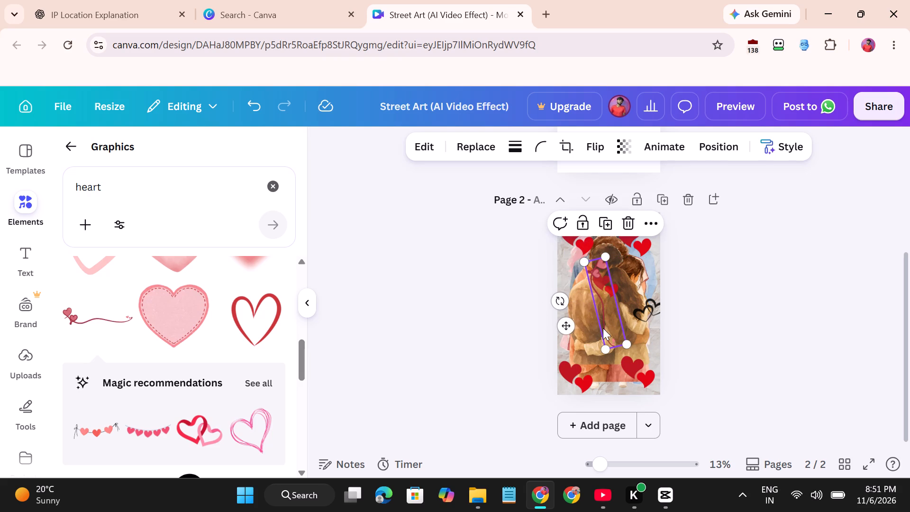
# Apply the Pan animation to the curved line with pink hearts and to the two red double-hearts at the top of page 2.
pyautogui.click(675, 154)
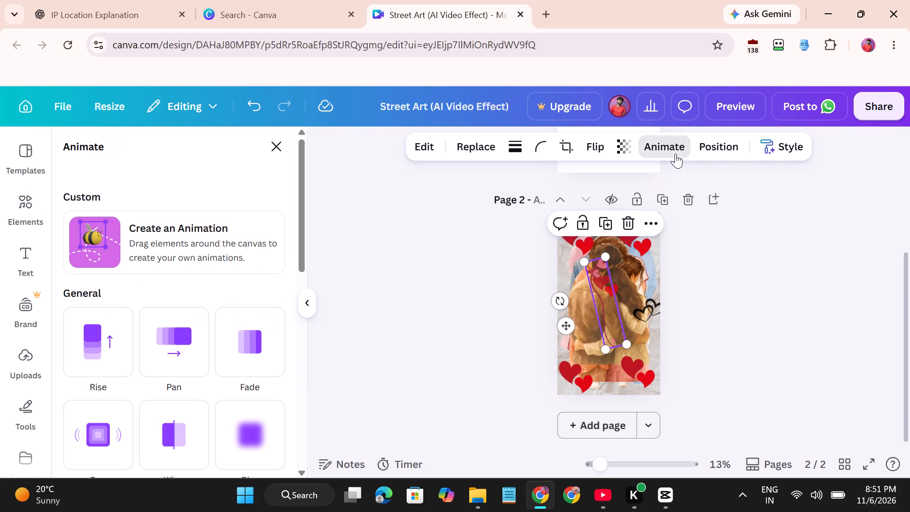
pyautogui.click(177, 340)
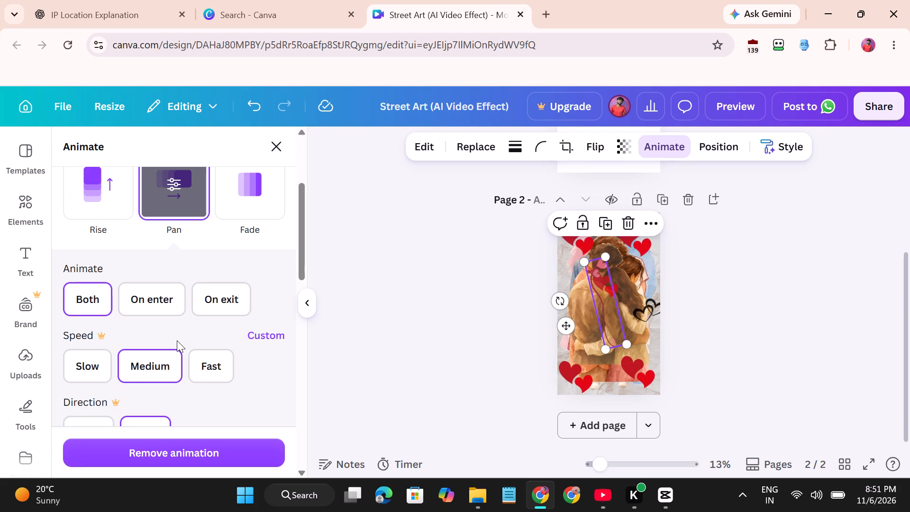
pyautogui.click(579, 240)
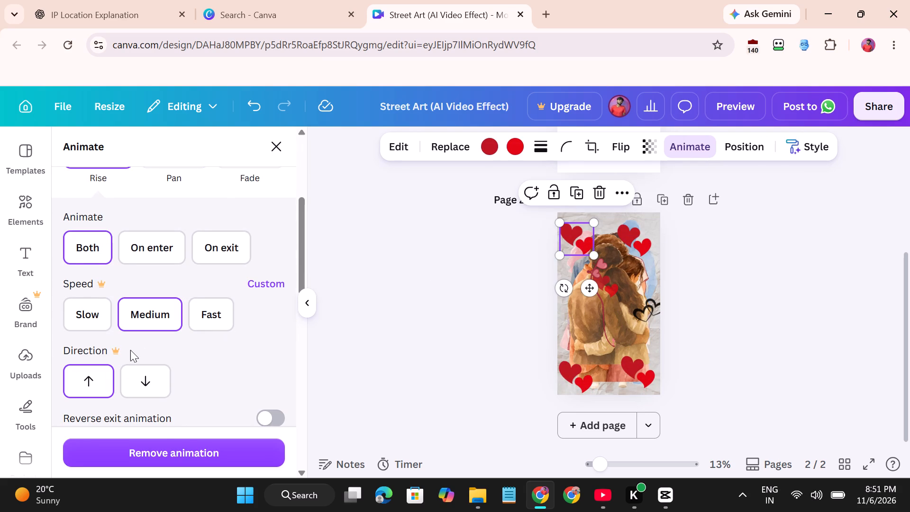
pyautogui.scroll(1, 130, 350)
pyautogui.click(174, 310)
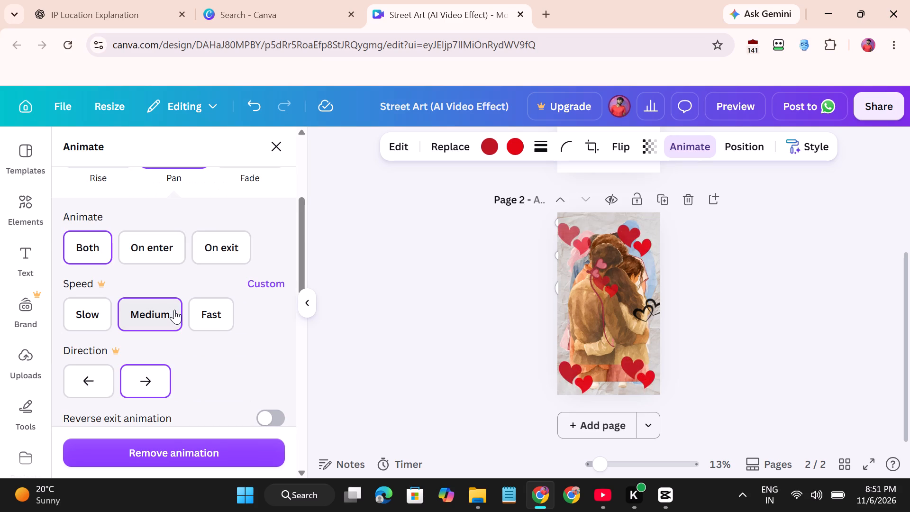
pyautogui.click(627, 242)
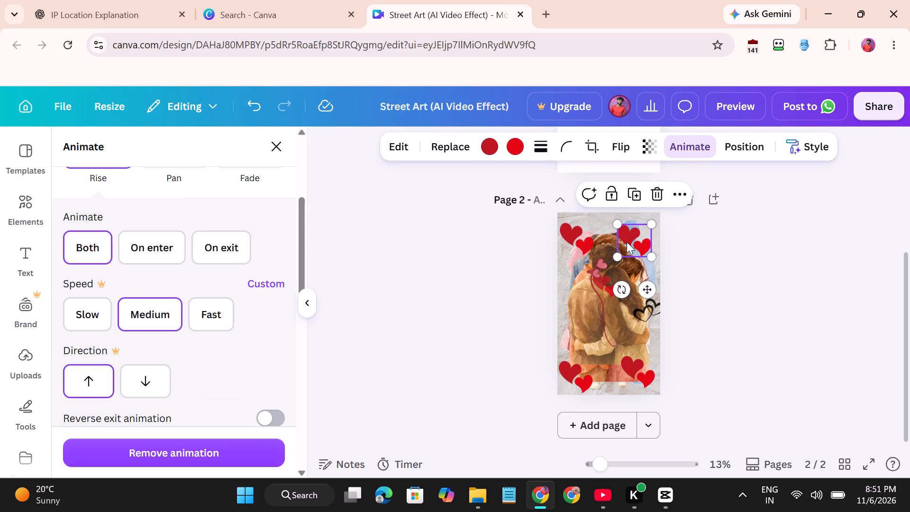
pyautogui.scroll(1, 148, 312)
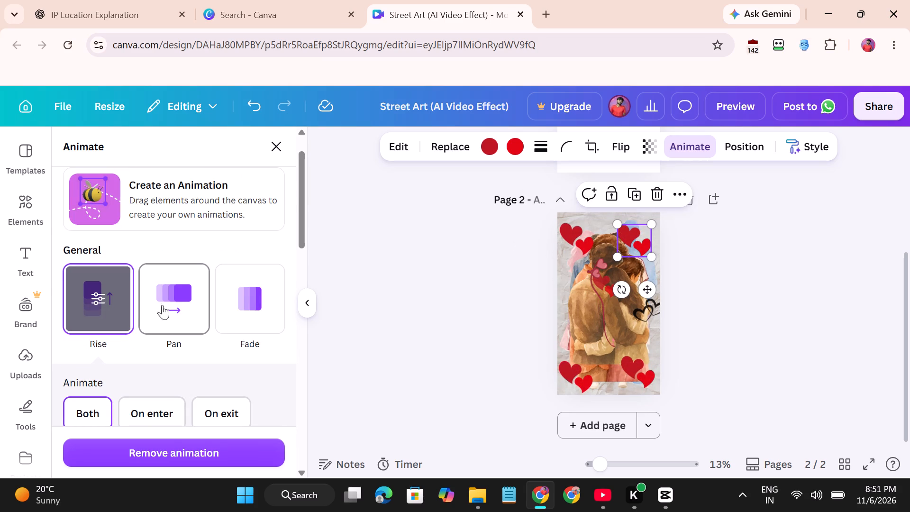
pyautogui.click(183, 302)
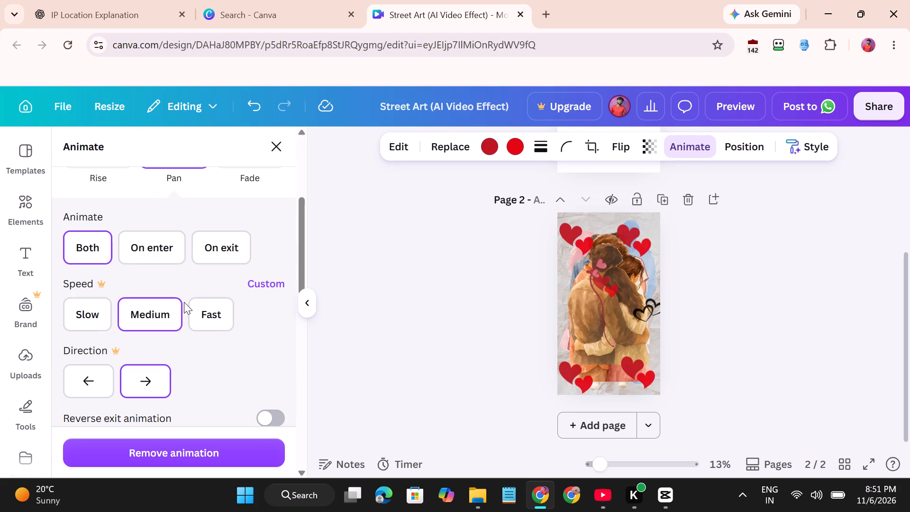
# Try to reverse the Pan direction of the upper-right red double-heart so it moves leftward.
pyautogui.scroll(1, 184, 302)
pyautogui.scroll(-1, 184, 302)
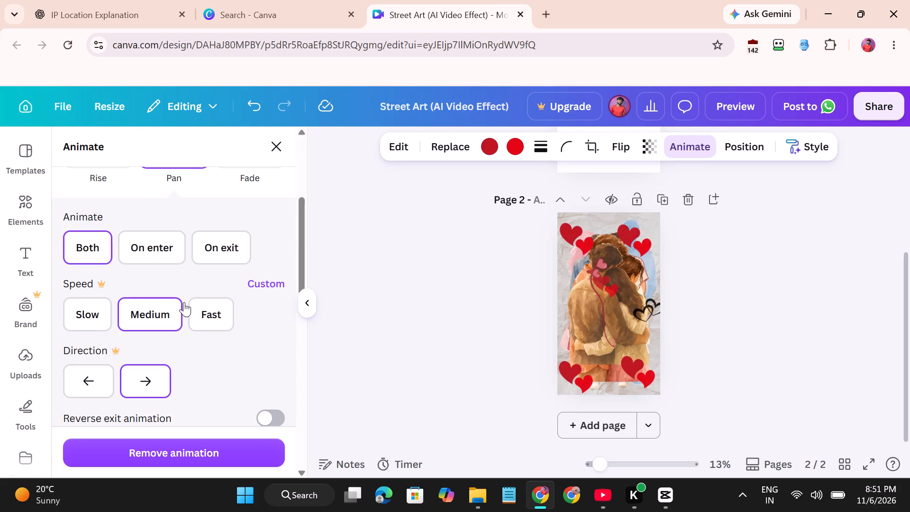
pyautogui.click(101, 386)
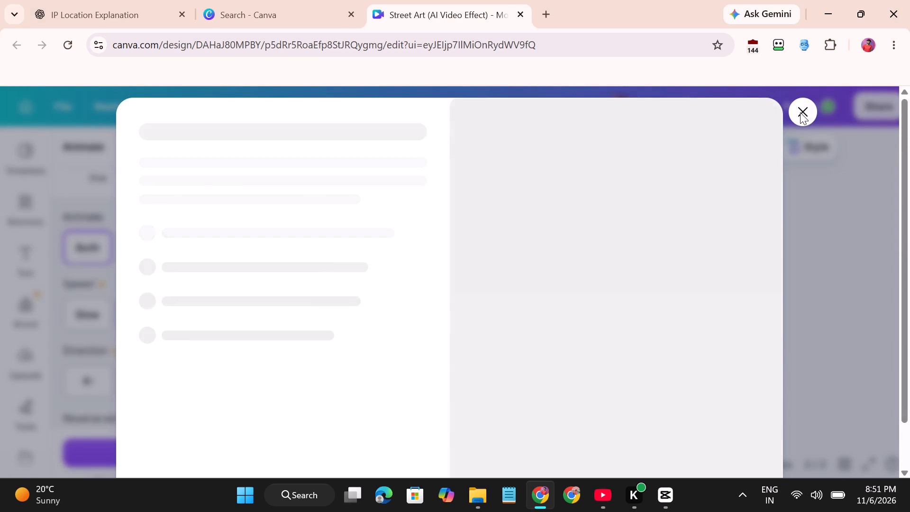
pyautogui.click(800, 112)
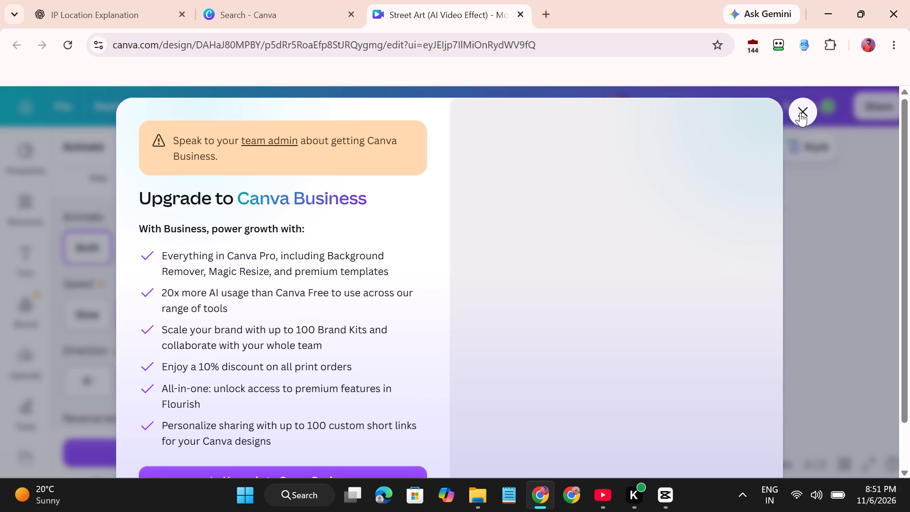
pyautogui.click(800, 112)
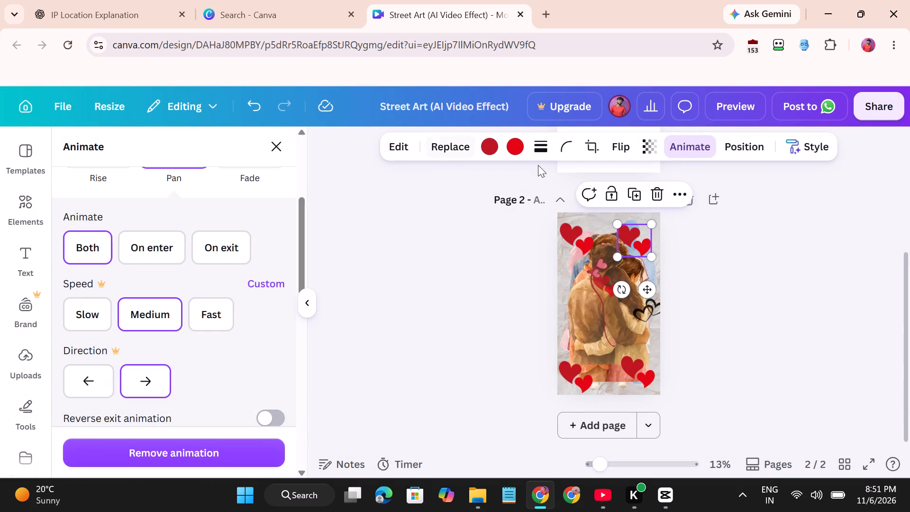
# Show page 2's elements in the timeline and extend the crumpled-paper background clip from 5 seconds to about 20.7 s.
pyautogui.click(583, 313)
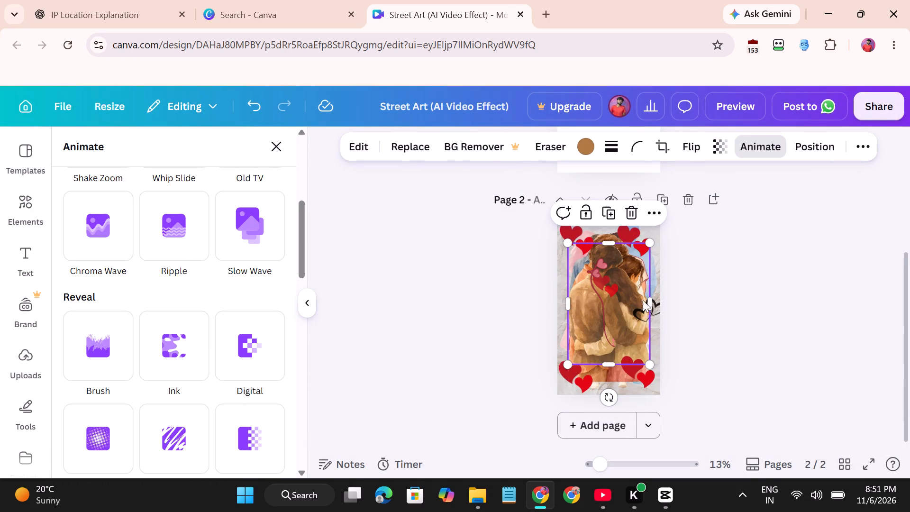
pyautogui.click(765, 464)
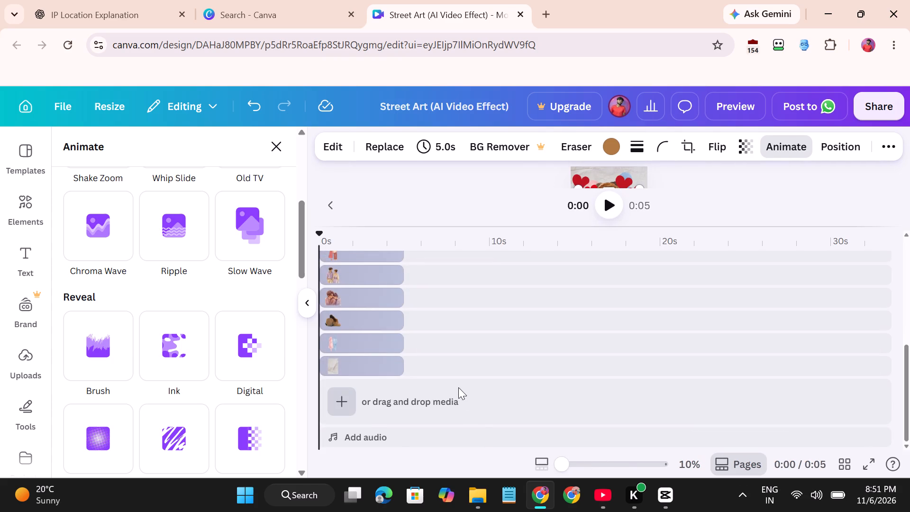
pyautogui.scroll(10, 459, 386)
pyautogui.scroll(-4, 459, 386)
pyautogui.scroll(6, 460, 386)
pyautogui.scroll(-1, 343, 357)
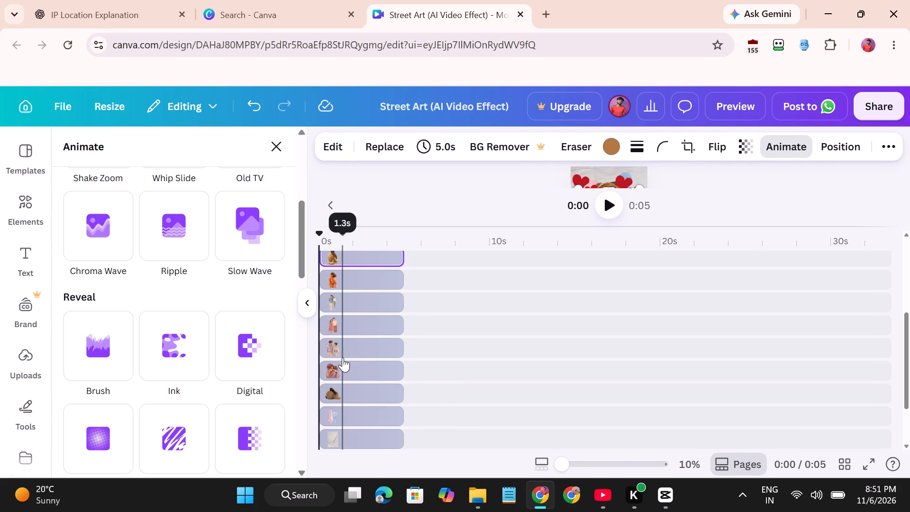
pyautogui.scroll(-2, 343, 357)
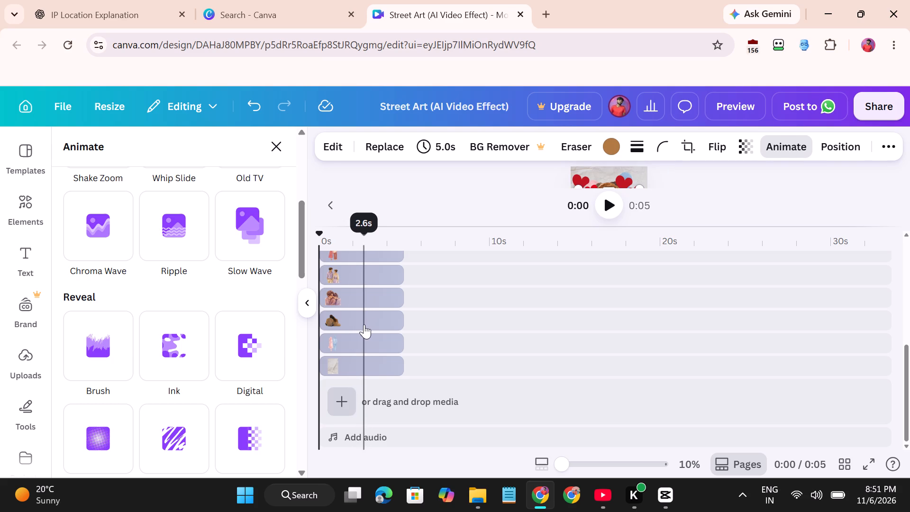
pyautogui.click(364, 324)
pyautogui.click(386, 359)
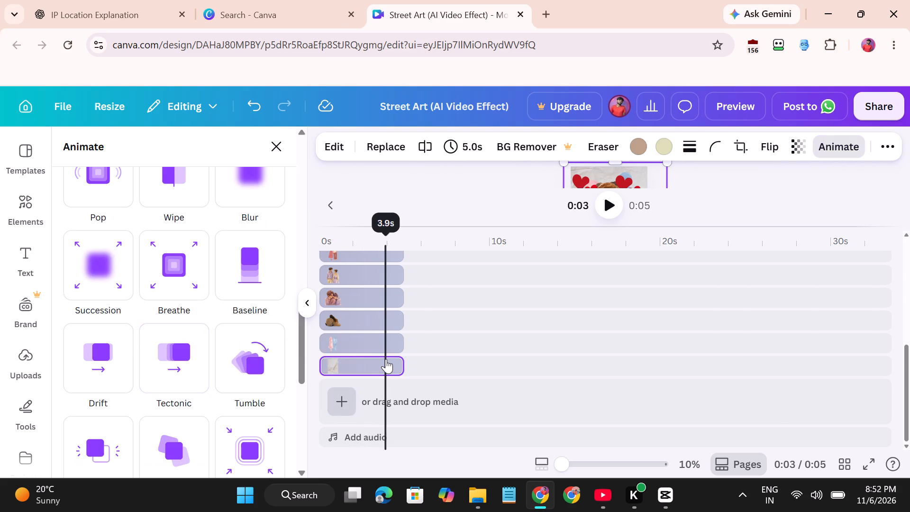
pyautogui.moveTo(400, 370); pyautogui.dragTo(635, 354)
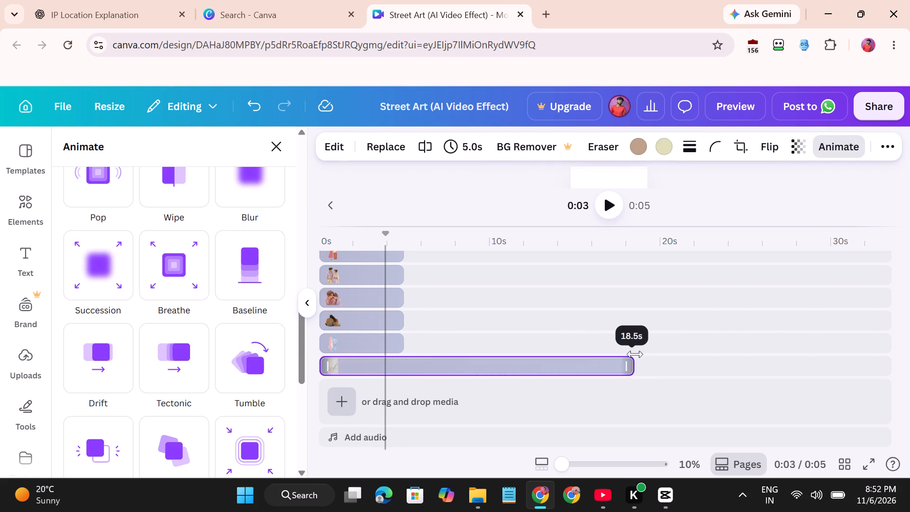
pyautogui.moveTo(635, 354); pyautogui.dragTo(668, 352)
# Extend the pink-and-blue graphic's clip to 20.7 s, ending level with the paper background clip.
pyautogui.click(370, 345)
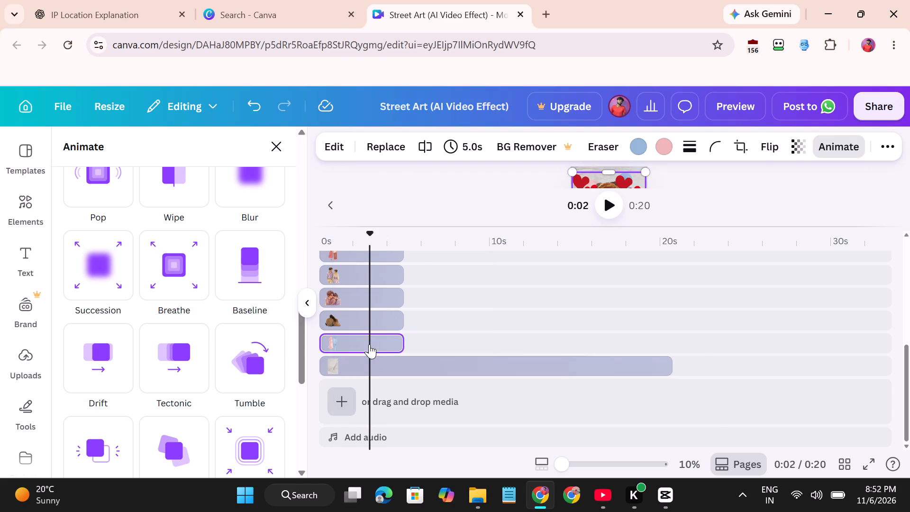
pyautogui.moveTo(398, 341); pyautogui.dragTo(577, 354)
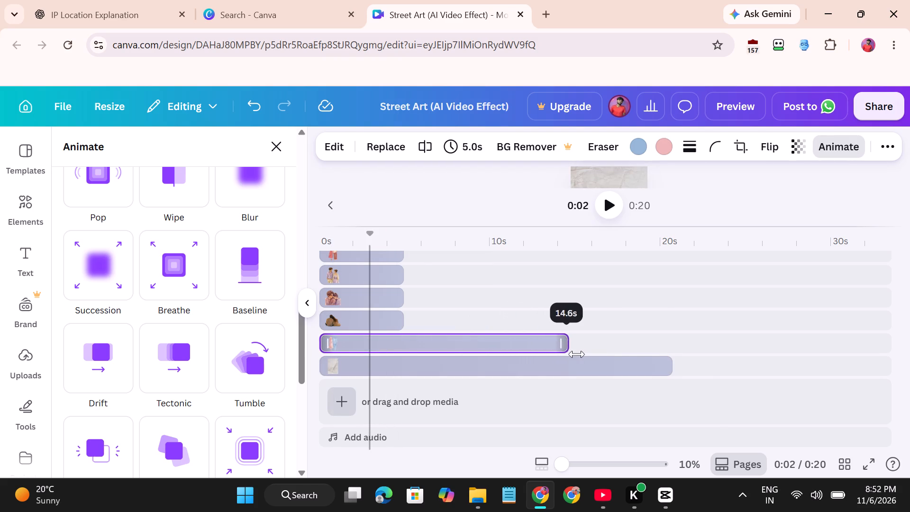
pyautogui.moveTo(577, 354); pyautogui.dragTo(664, 356)
# Shorten the dark brown couple's clip, just above the pink-and-blue graphic's track, to 2.7 s.
pyautogui.scroll(-1, 551, 314)
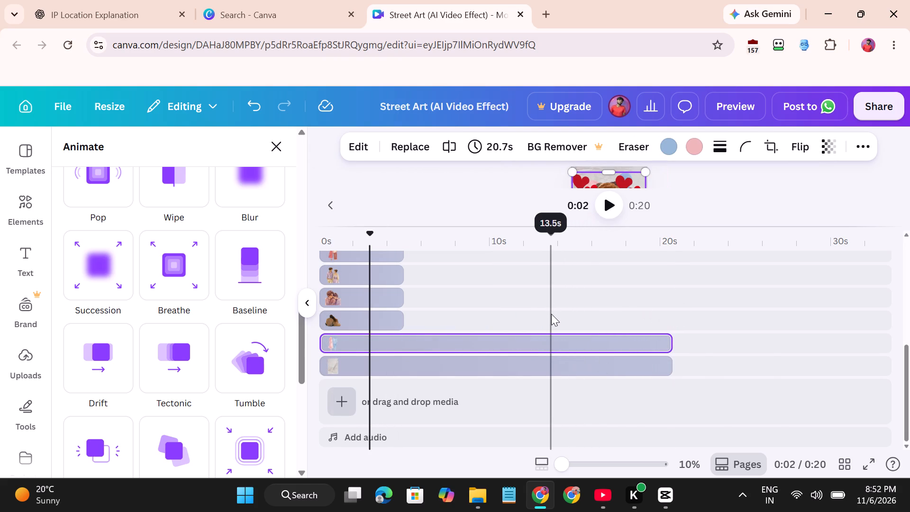
pyautogui.scroll(1, 551, 314)
pyautogui.scroll(-1, 551, 314)
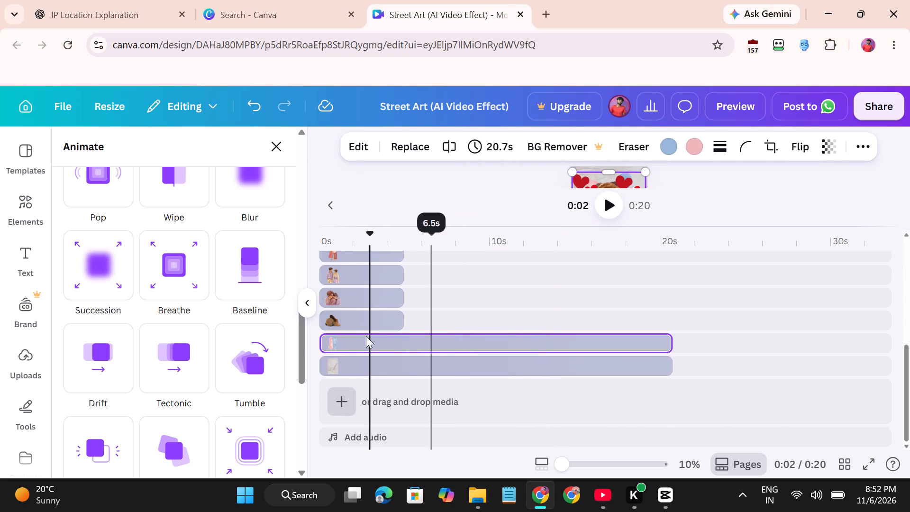
pyautogui.click(366, 323)
pyautogui.moveTo(401, 318); pyautogui.dragTo(369, 320)
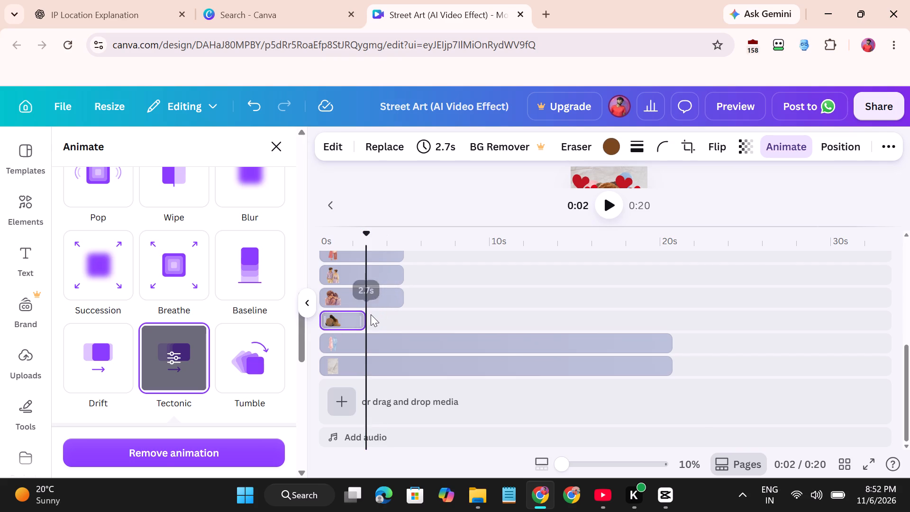
# Move the pink-toned embracing couple's clip onto the dark brown couple's track, directly after it, and trim it to 2.2 s.
pyautogui.click(380, 301)
pyautogui.moveTo(364, 294); pyautogui.dragTo(379, 309)
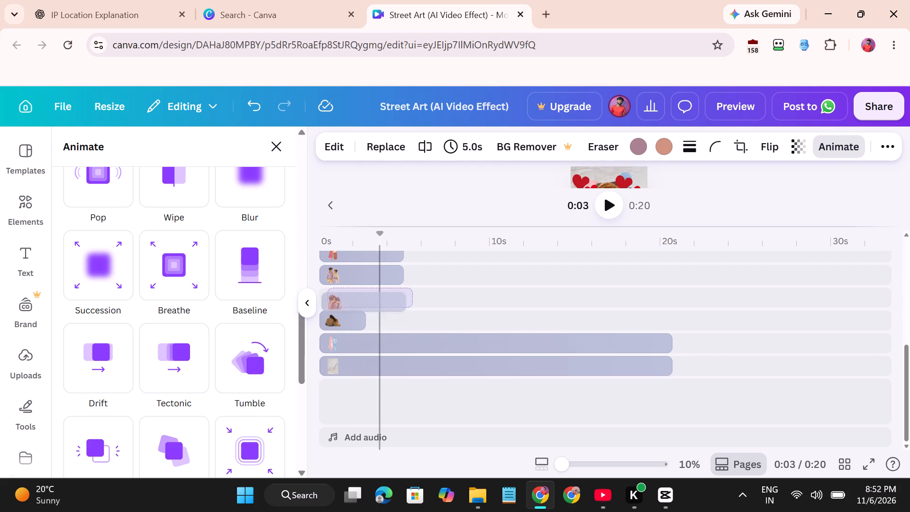
pyautogui.moveTo(379, 309); pyautogui.dragTo(410, 319)
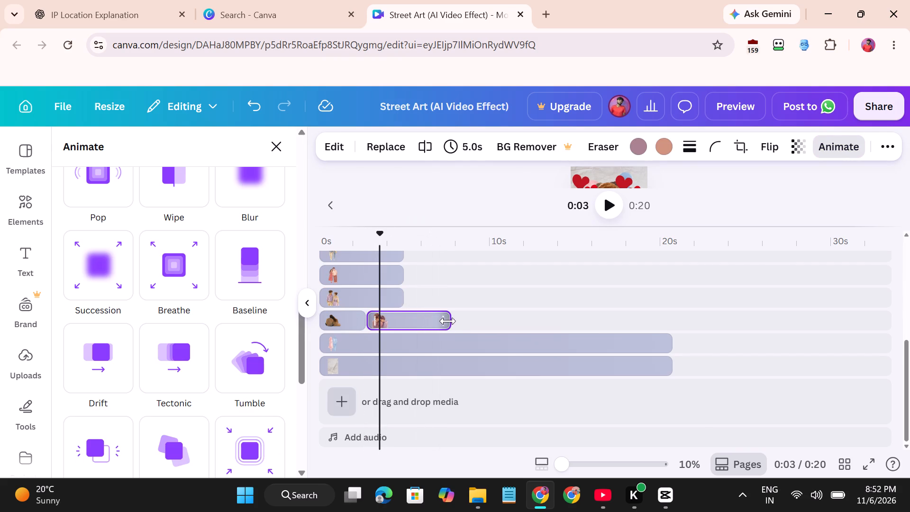
pyautogui.moveTo(448, 321); pyautogui.dragTo(408, 318)
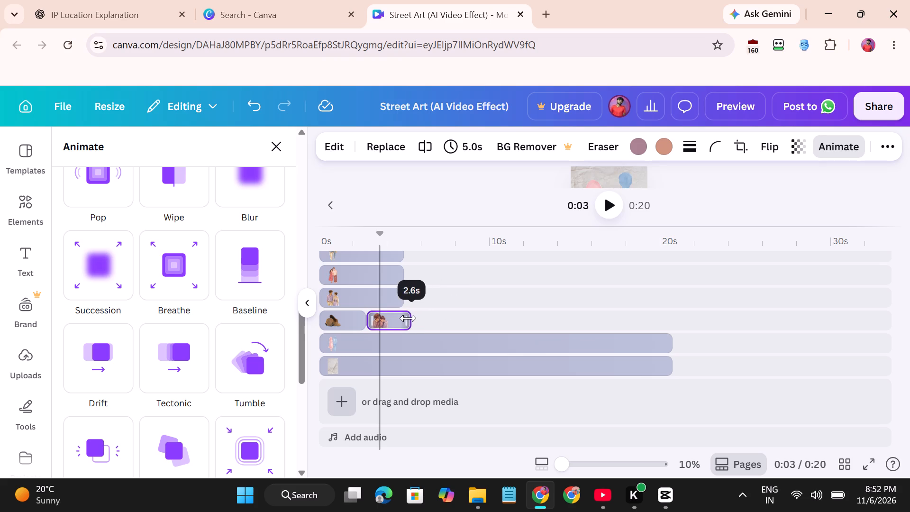
pyautogui.moveTo(408, 318); pyautogui.dragTo(401, 318)
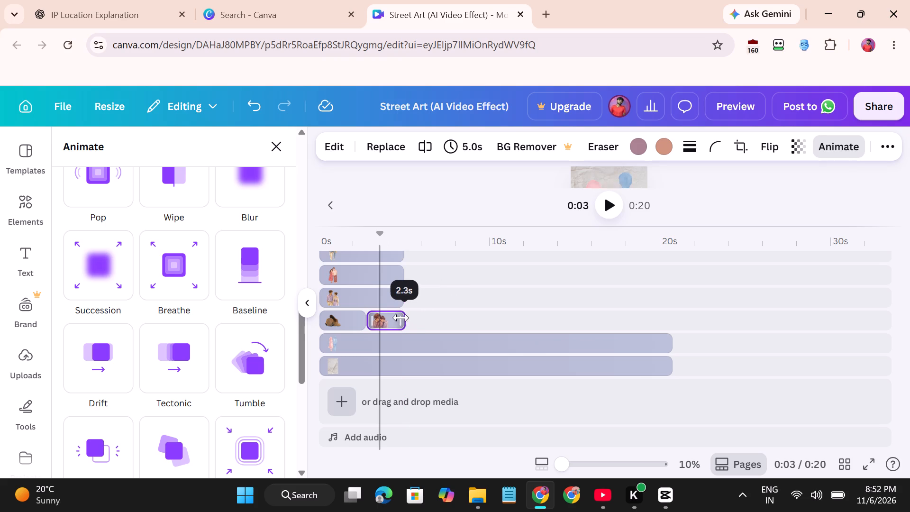
pyautogui.moveTo(401, 318); pyautogui.dragTo(400, 318)
# Trim the dark brown couple's clip at the start of the shared track to 2.5 s.
pyautogui.click(352, 318)
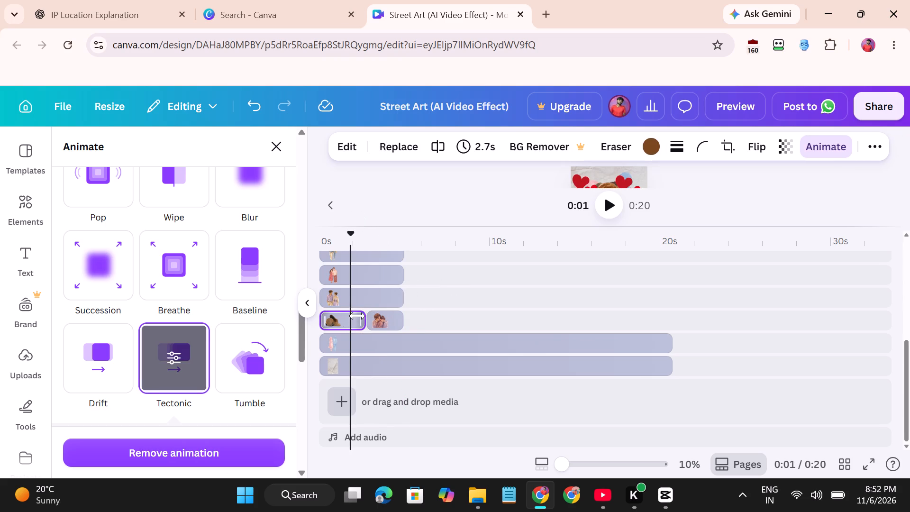
pyautogui.click(360, 317)
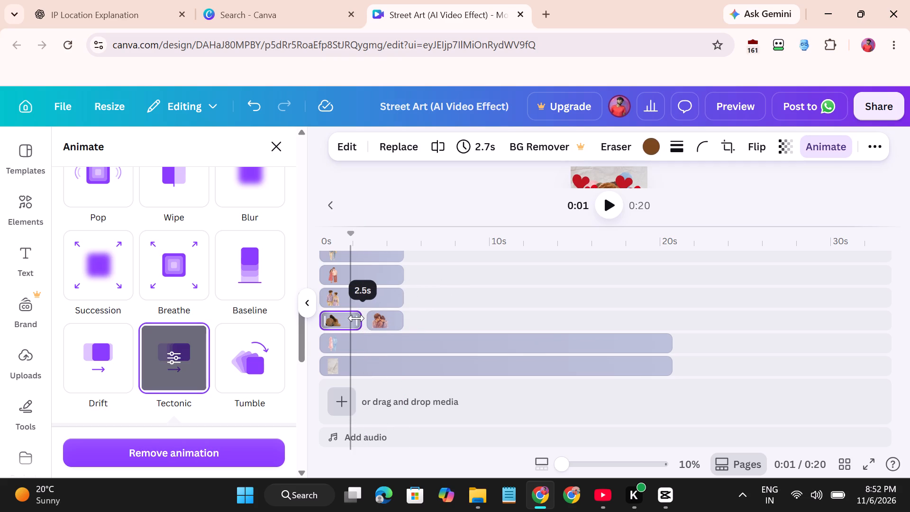
# Set the timing of the pink-toned embracing couple's clip to 2.5 s.
pyautogui.click(384, 320)
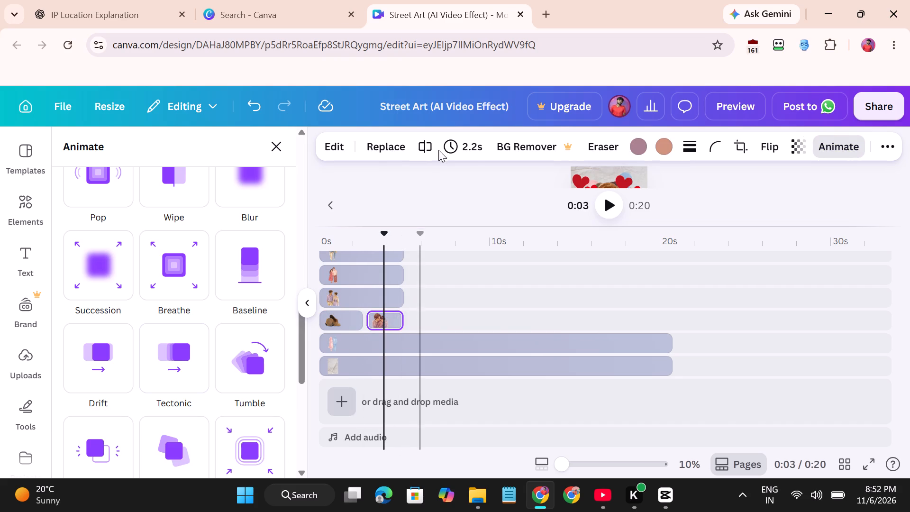
pyautogui.click(473, 152)
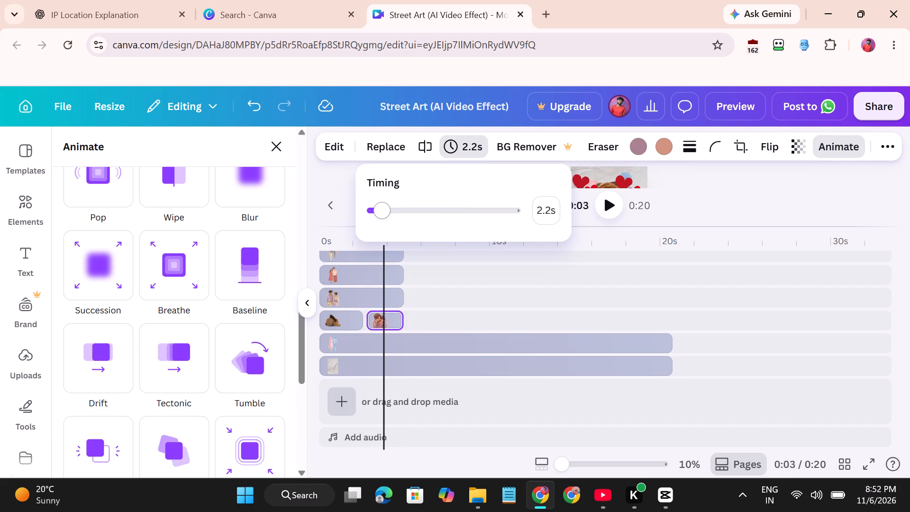
pyautogui.moveTo(389, 210); pyautogui.dragTo(385, 211)
pyautogui.moveTo(385, 211); pyautogui.dragTo(382, 212)
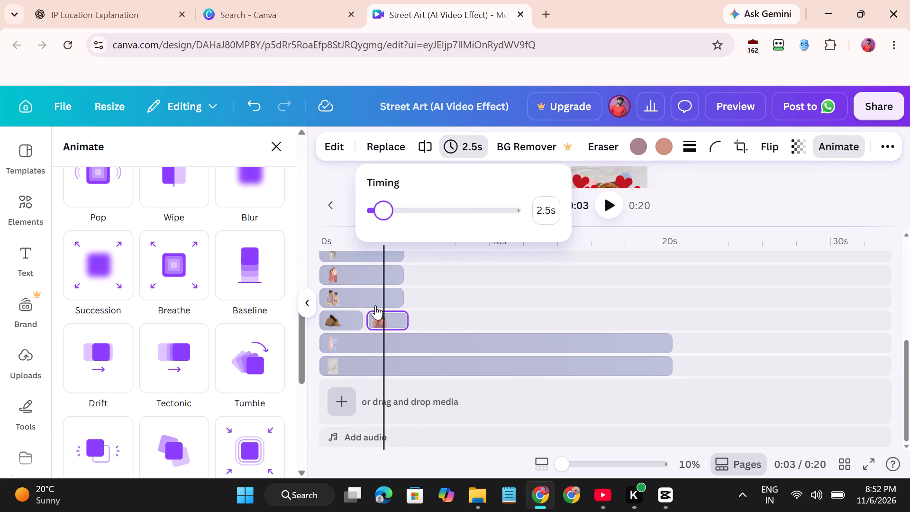
# Place the standing pink-and-tan couple's clip third on the shared couples track and set its timing to 2.5 s.
pyautogui.moveTo(356, 293); pyautogui.dragTo(444, 318)
pyautogui.click(449, 148)
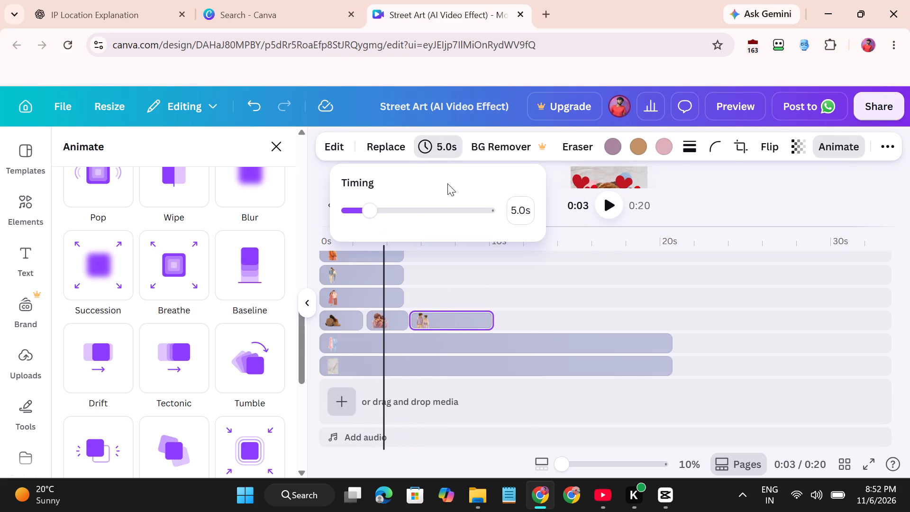
pyautogui.click(355, 211)
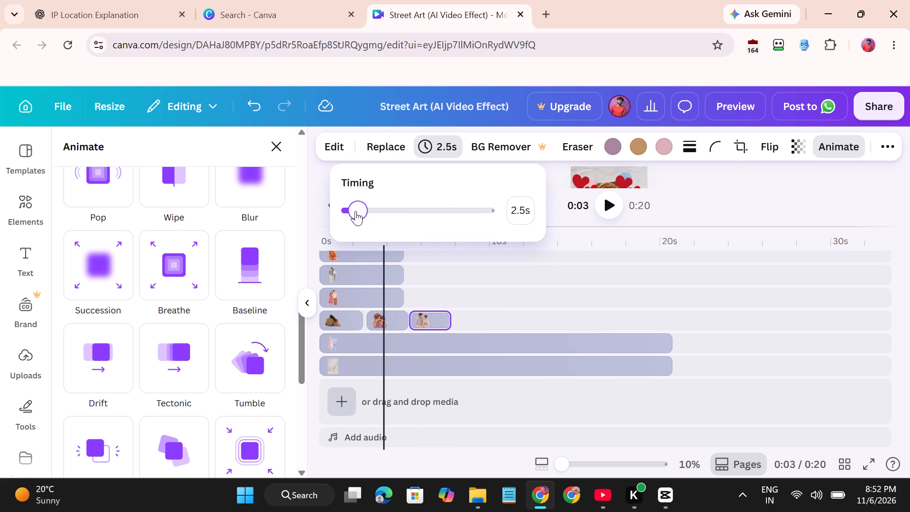
# Place the red-and-peach standing couple's clip fourth on the shared couples track and set its timing to 2.5 s.
pyautogui.moveTo(356, 294); pyautogui.dragTo(435, 309)
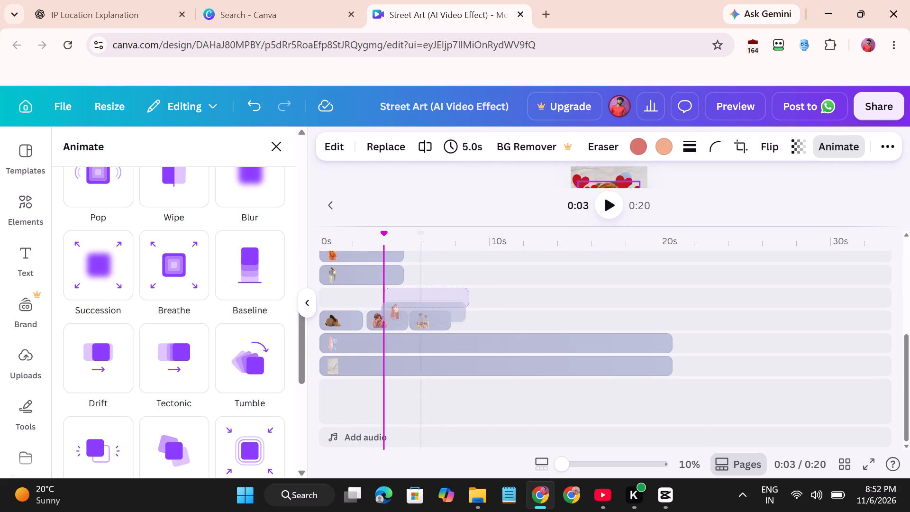
pyautogui.moveTo(435, 309); pyautogui.dragTo(487, 318)
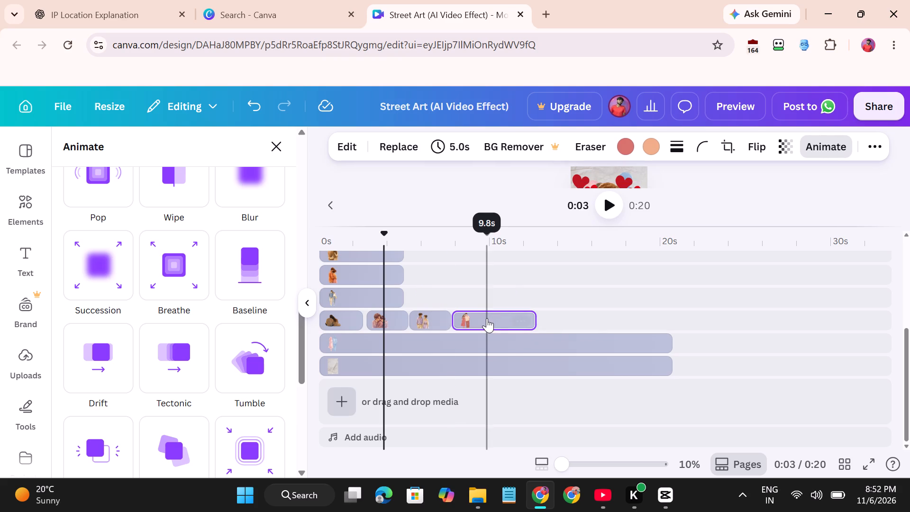
pyautogui.click(448, 140)
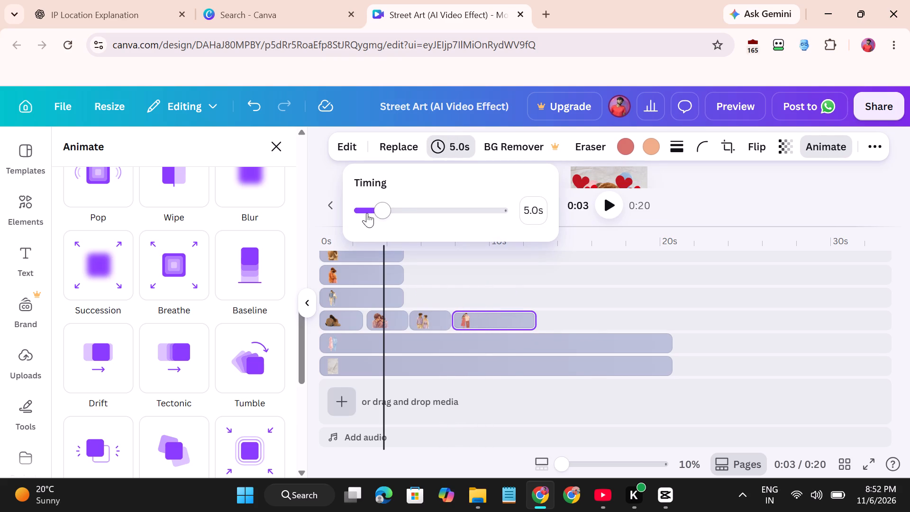
pyautogui.click(367, 213)
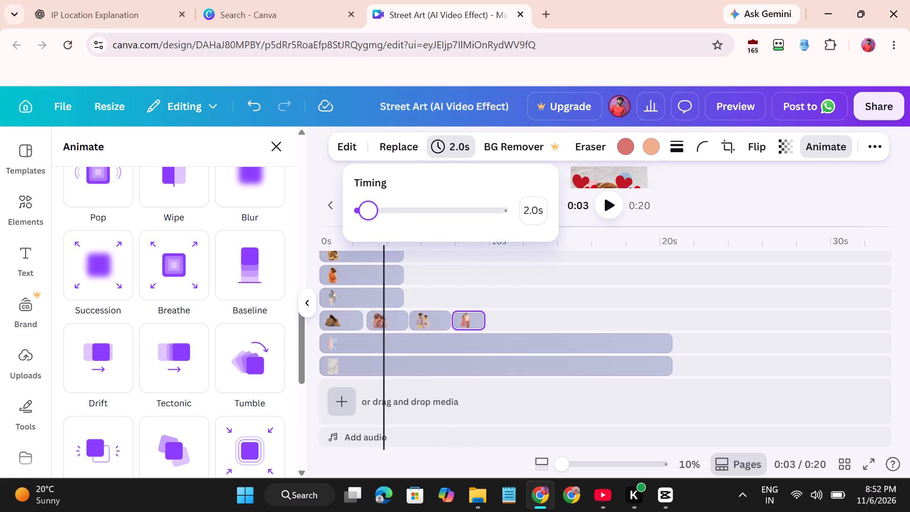
pyautogui.click(378, 217)
pyautogui.moveTo(378, 217); pyautogui.dragTo(377, 218)
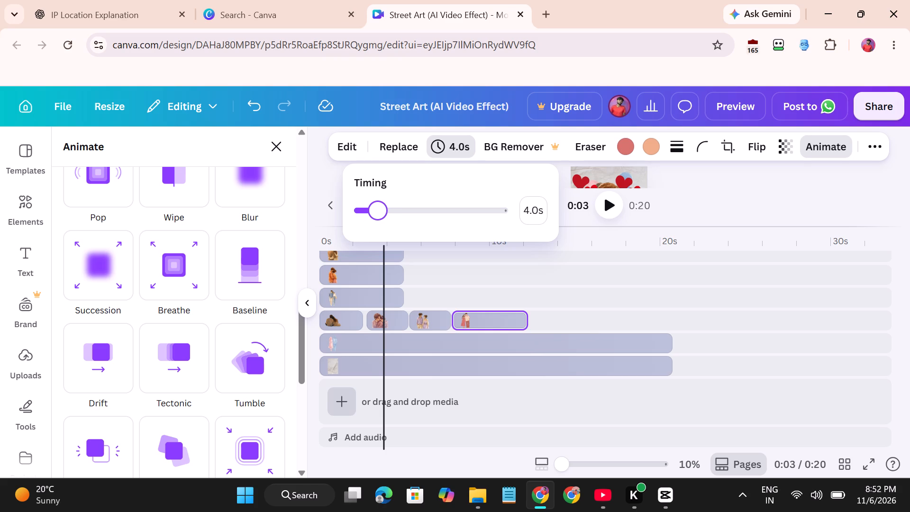
pyautogui.moveTo(377, 218); pyautogui.dragTo(371, 217)
pyautogui.moveTo(371, 217); pyautogui.dragTo(372, 215)
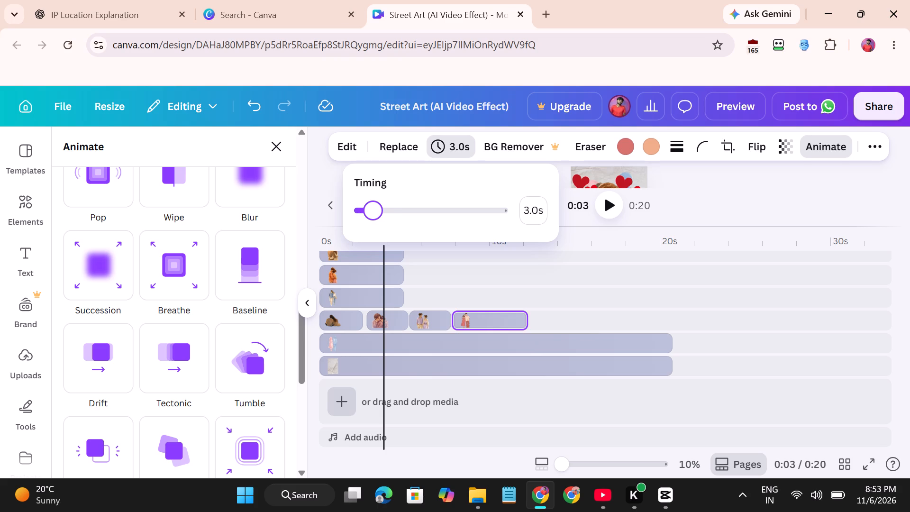
pyautogui.moveTo(372, 215); pyautogui.dragTo(370, 215)
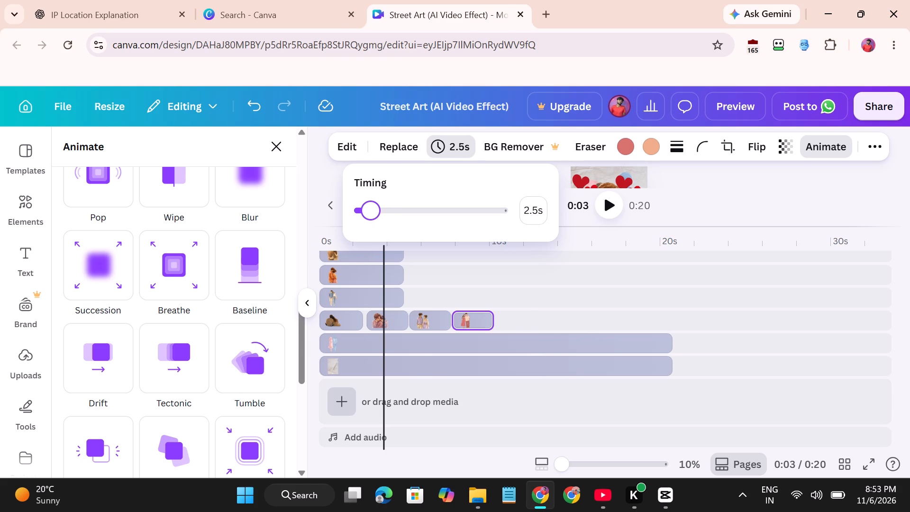
# Place the grey-blue couple's clip fifth on the shared couples track and set its timing to 2.5 s.
pyautogui.moveTo(355, 288); pyautogui.dragTo(475, 297)
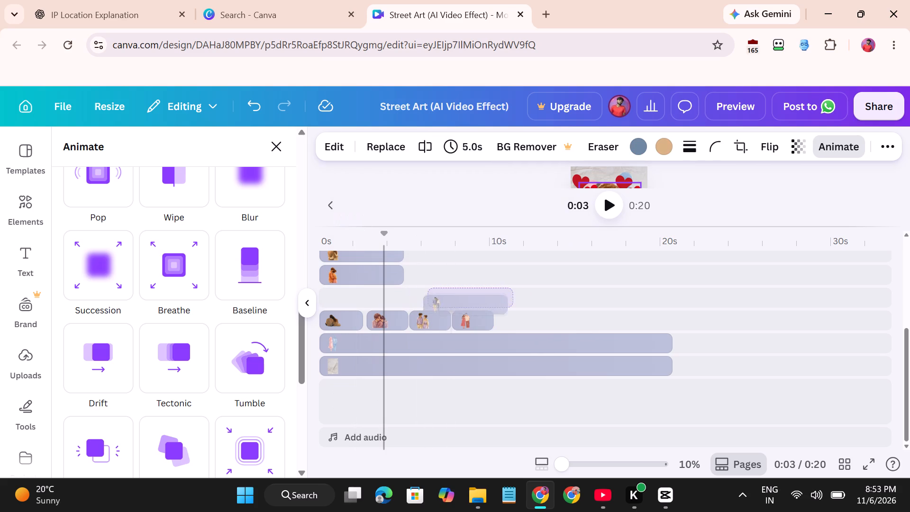
pyautogui.moveTo(475, 297); pyautogui.dragTo(529, 317)
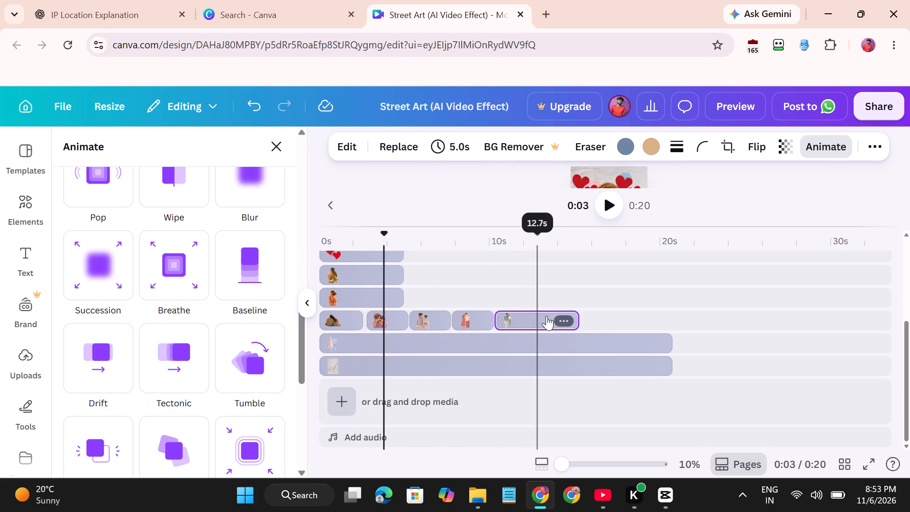
pyautogui.click(446, 146)
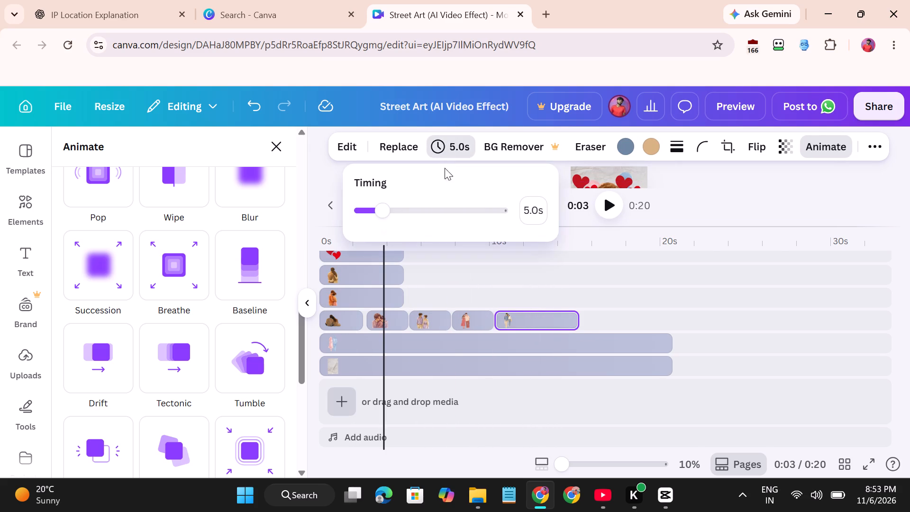
pyautogui.click(369, 207)
# Place the orange couple's clip sixth on the shared couples track and set its timing to 2.5 s.
pyautogui.moveTo(355, 297); pyautogui.dragTo(572, 320)
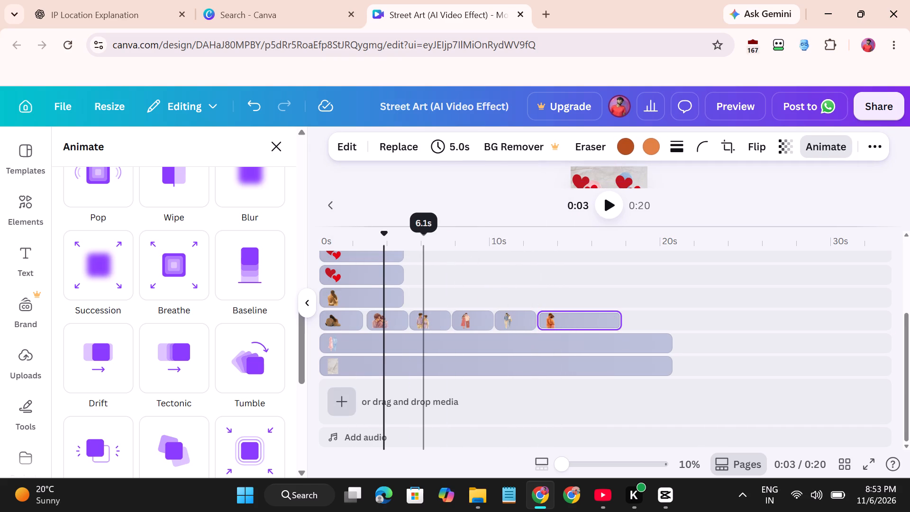
pyautogui.click(456, 141)
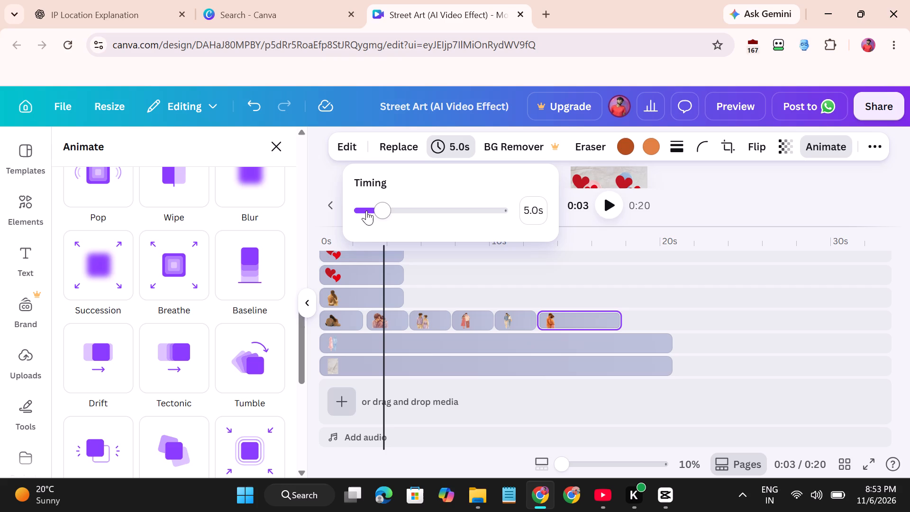
pyautogui.click(366, 210)
pyautogui.click(377, 213)
pyautogui.moveTo(377, 213); pyautogui.dragTo(370, 217)
# Place the golden-brown couple's clip seventh on the shared couples track and set its timing to 2.5 s.
pyautogui.moveTo(353, 293); pyautogui.dragTo(459, 291)
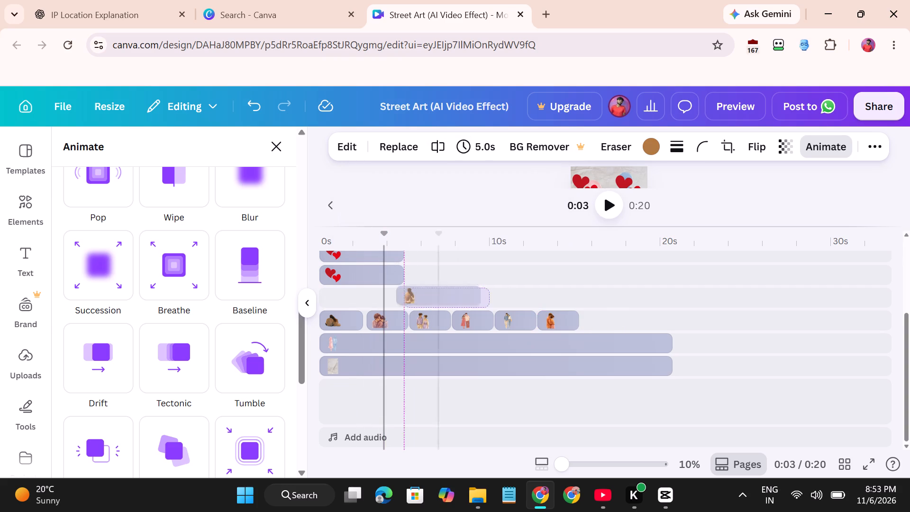
pyautogui.moveTo(459, 291); pyautogui.dragTo(616, 320)
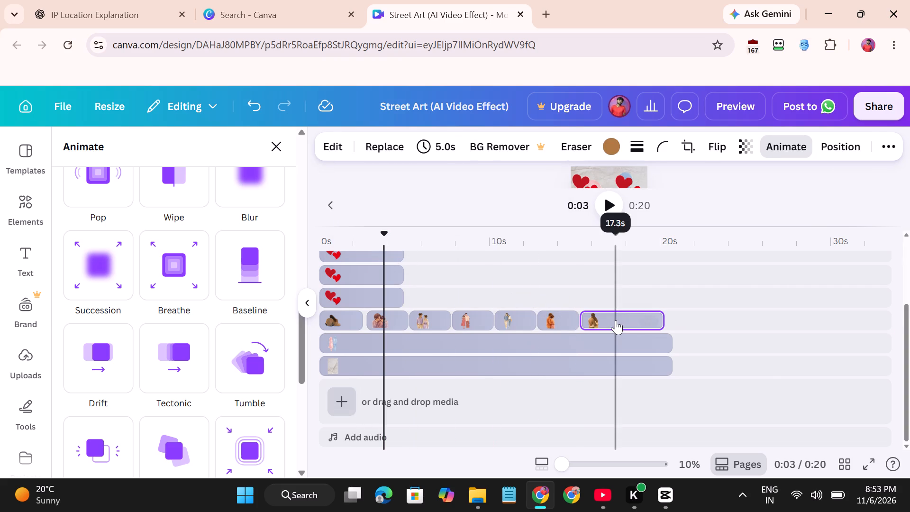
pyautogui.click(440, 153)
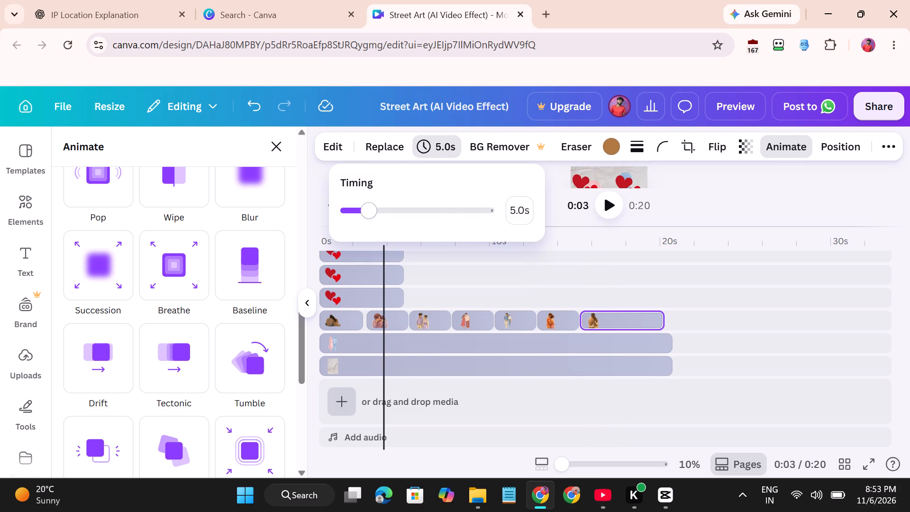
pyautogui.click(352, 213)
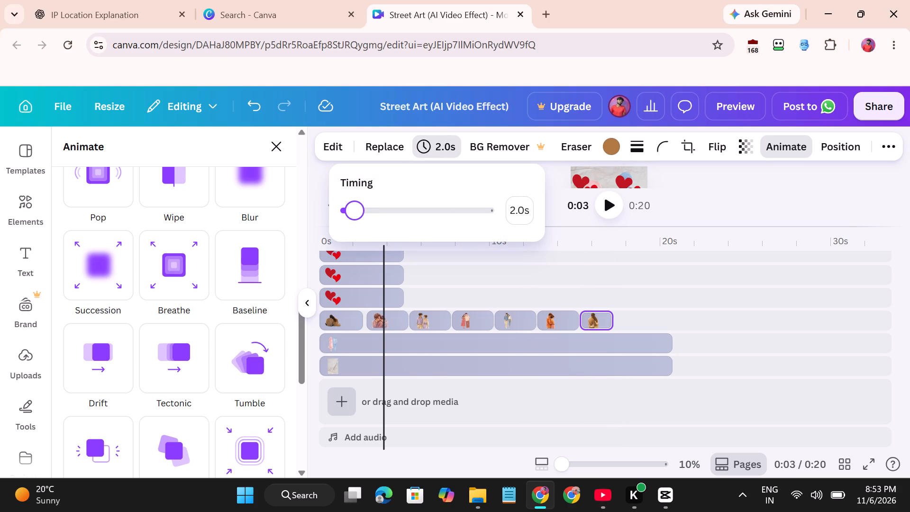
pyautogui.moveTo(360, 212); pyautogui.dragTo(360, 212)
pyautogui.moveTo(360, 212); pyautogui.dragTo(355, 213)
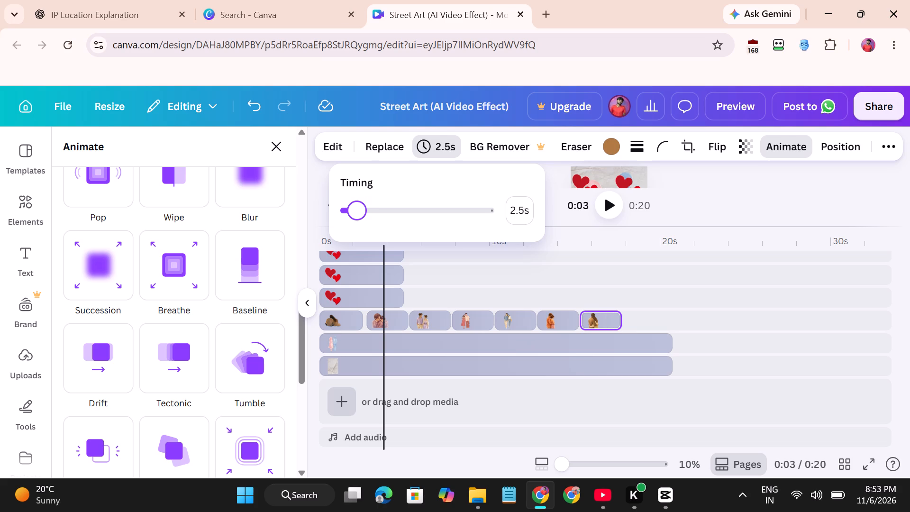
# Close the gap after the first couple's clip by shifting the second to seventh clips earlier so all seven sit back to back.
pyautogui.click(378, 314)
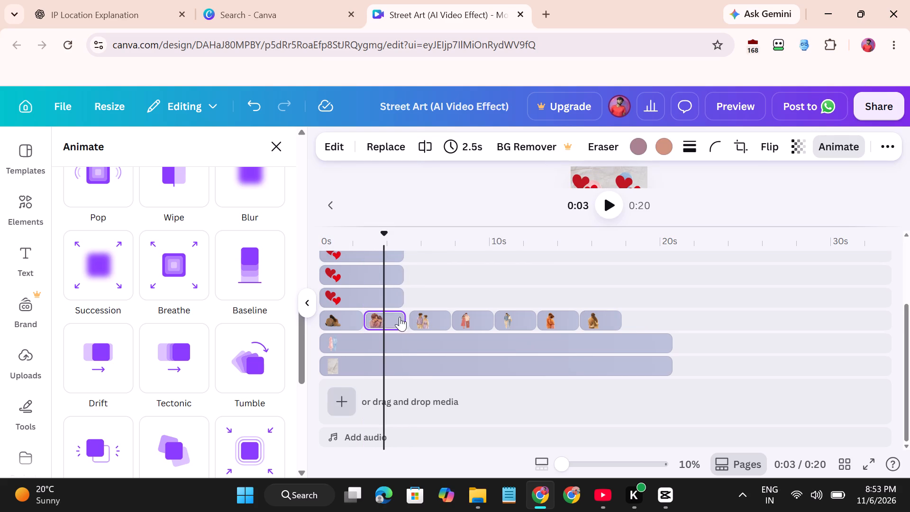
pyautogui.click(428, 318)
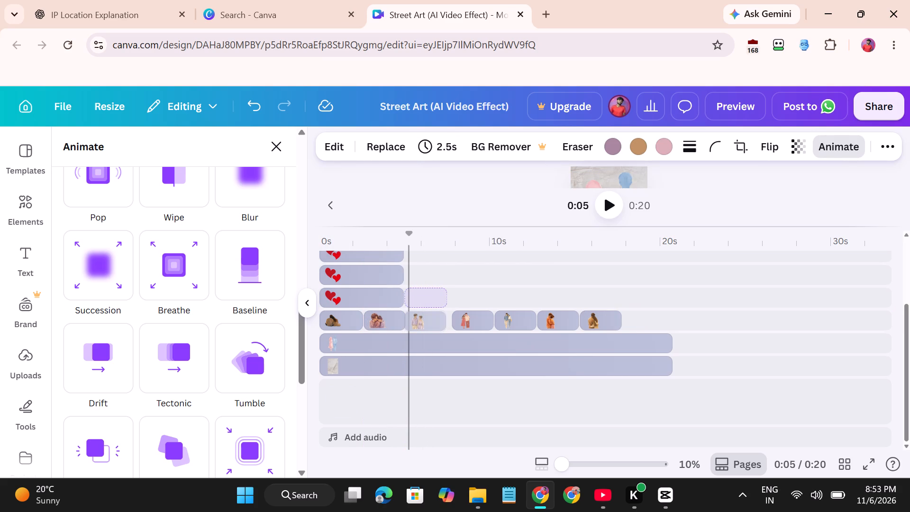
pyautogui.click(461, 317)
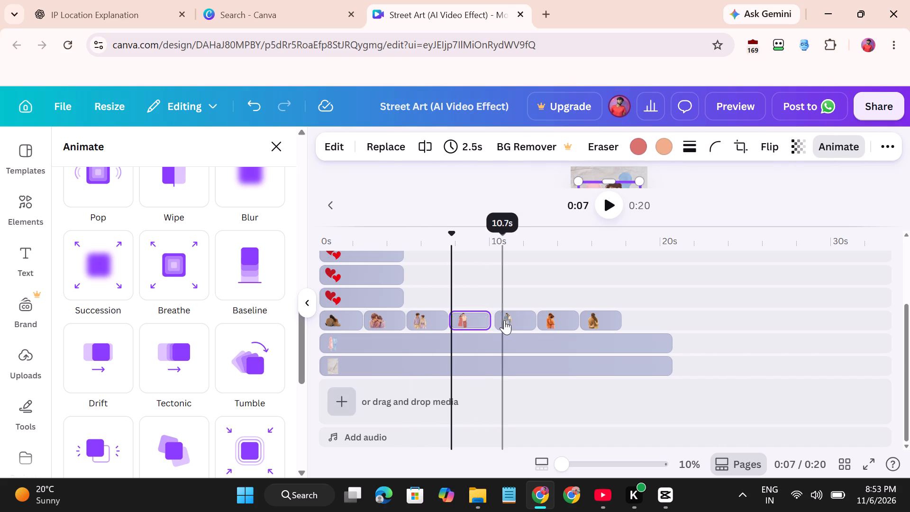
pyautogui.click(506, 319)
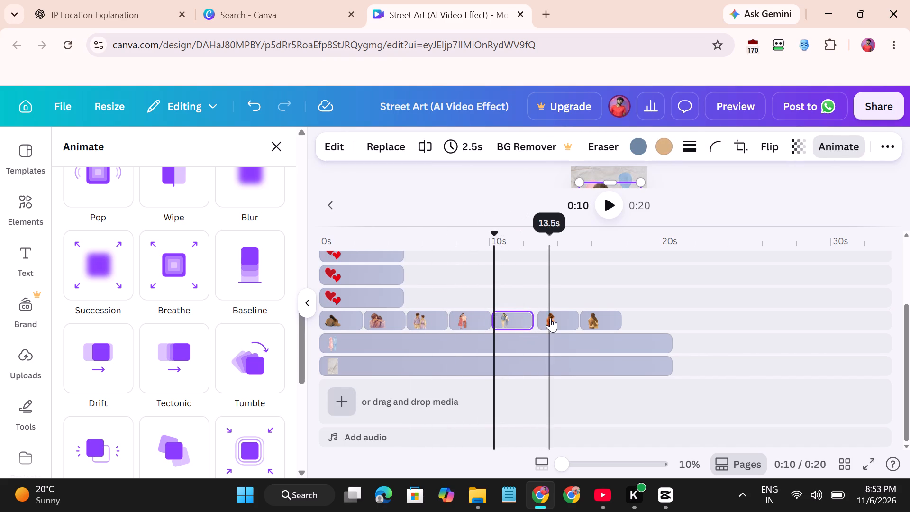
pyautogui.click(553, 317)
pyautogui.click(594, 318)
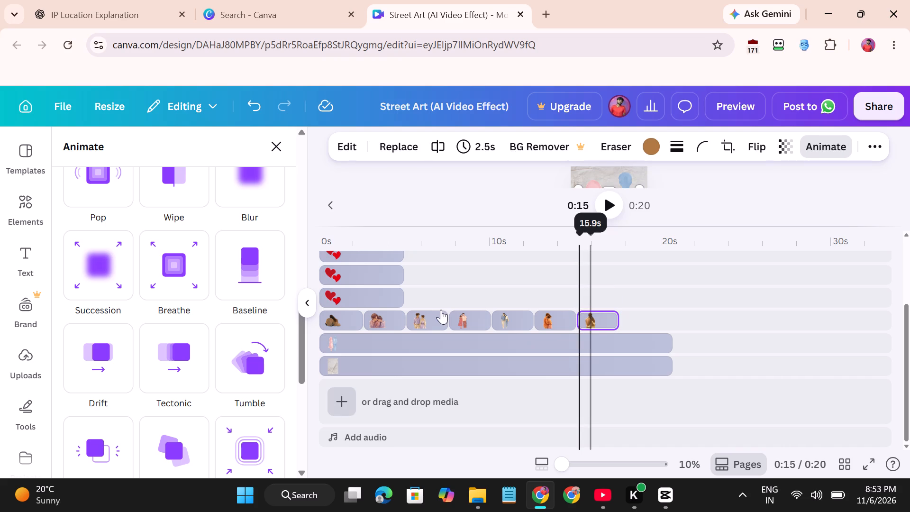
# Search the graphics for "couple" and browse the results for another romantic couple to add to the sequence.
pyautogui.click(32, 203)
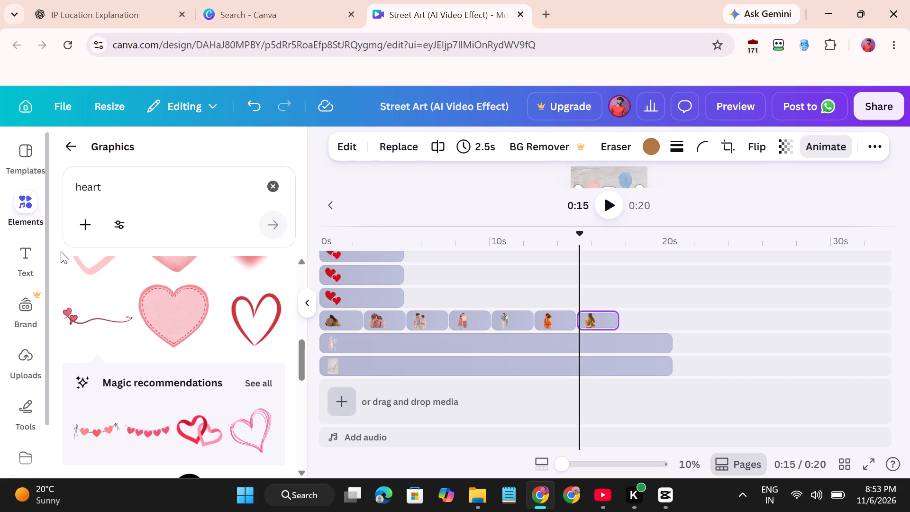
pyautogui.click(273, 189)
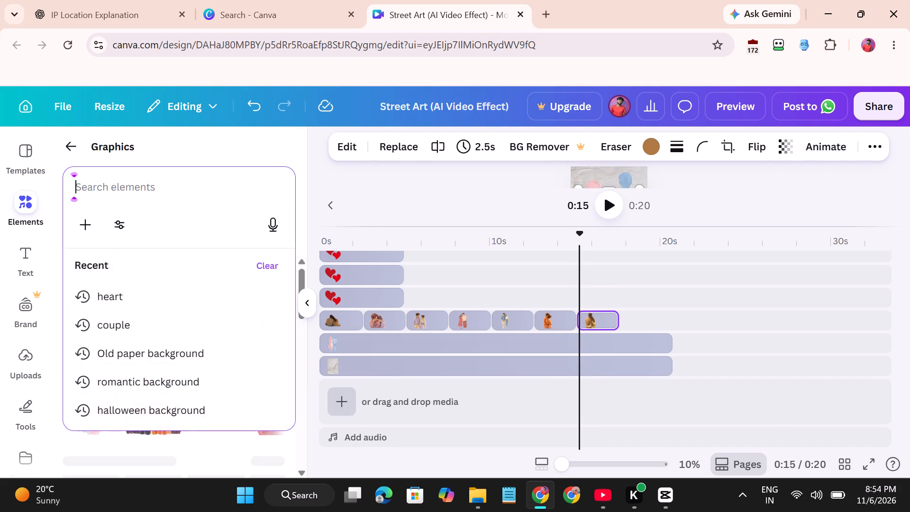
pyautogui.click(137, 325)
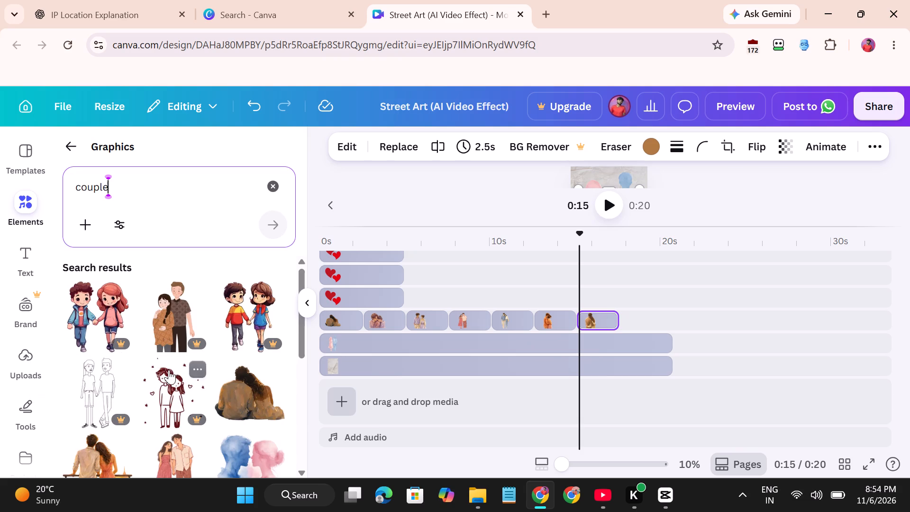
pyautogui.scroll(-2, 169, 370)
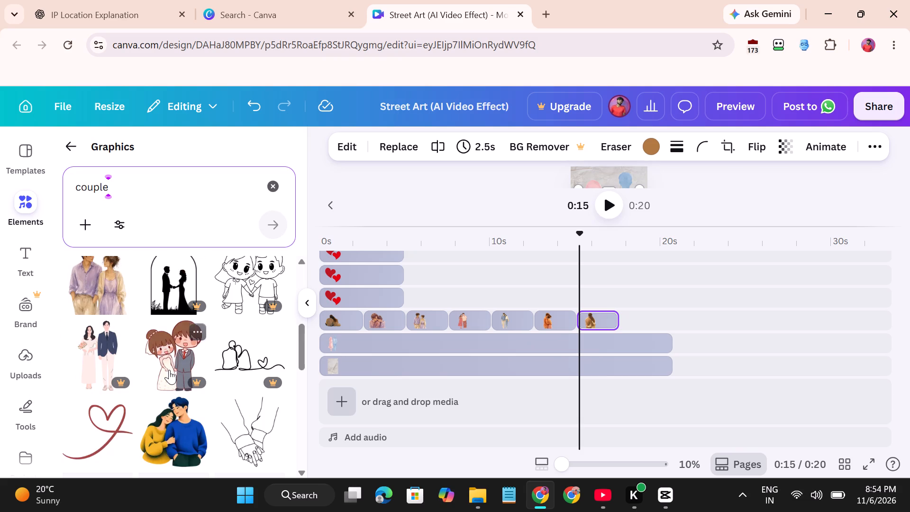
pyautogui.scroll(1, 169, 370)
pyautogui.scroll(-1, 169, 370)
pyautogui.scroll(1, 169, 370)
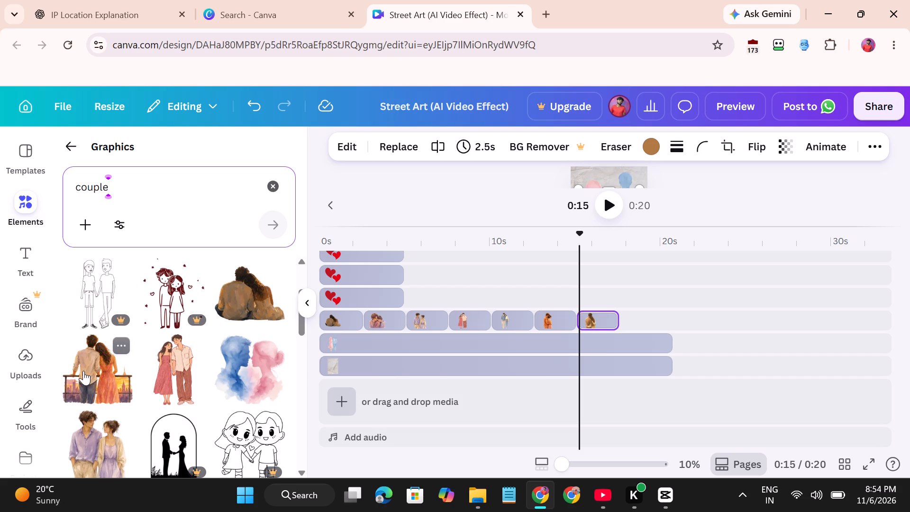
pyautogui.scroll(-2, 83, 371)
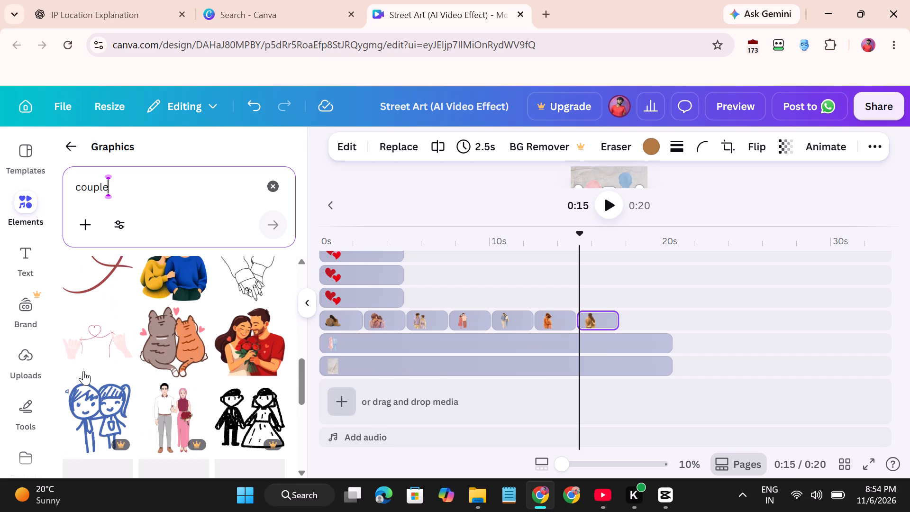
pyautogui.scroll(1, 83, 371)
pyautogui.scroll(-1, 83, 371)
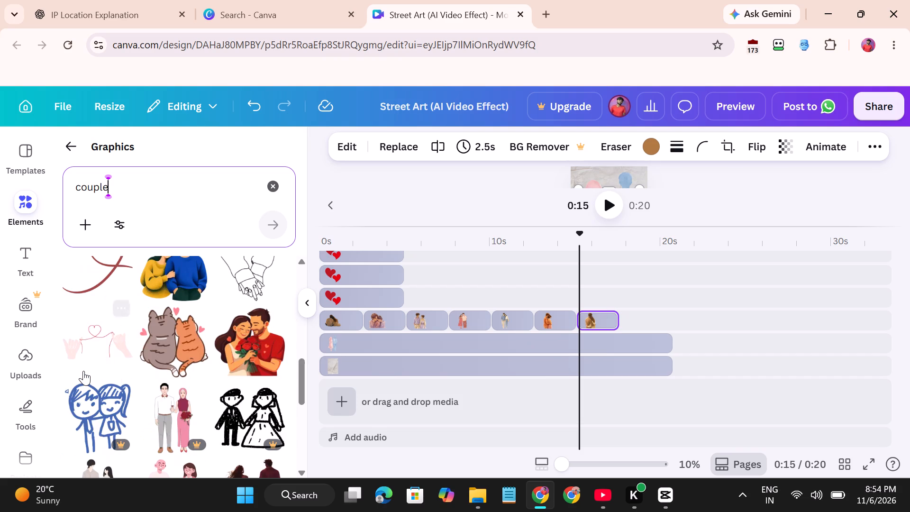
pyautogui.scroll(-2, 83, 371)
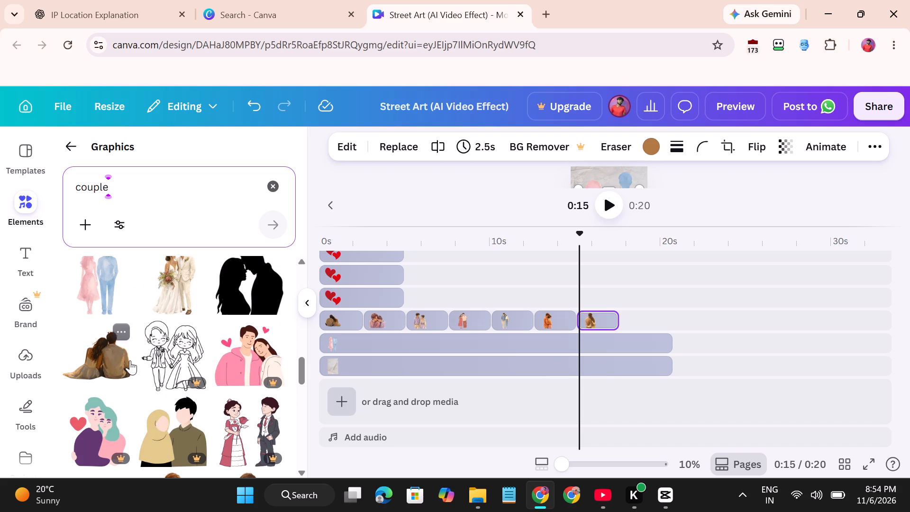
pyautogui.scroll(-3, 130, 360)
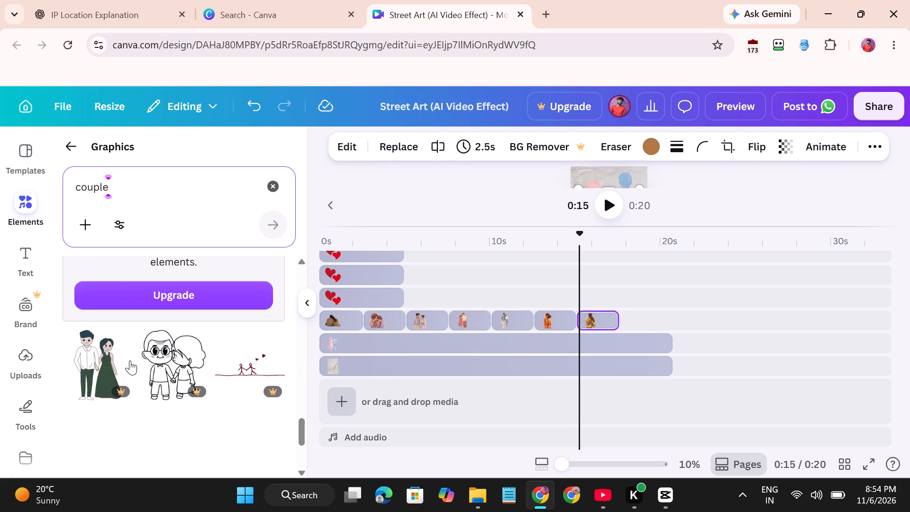
pyautogui.scroll(-2, 130, 360)
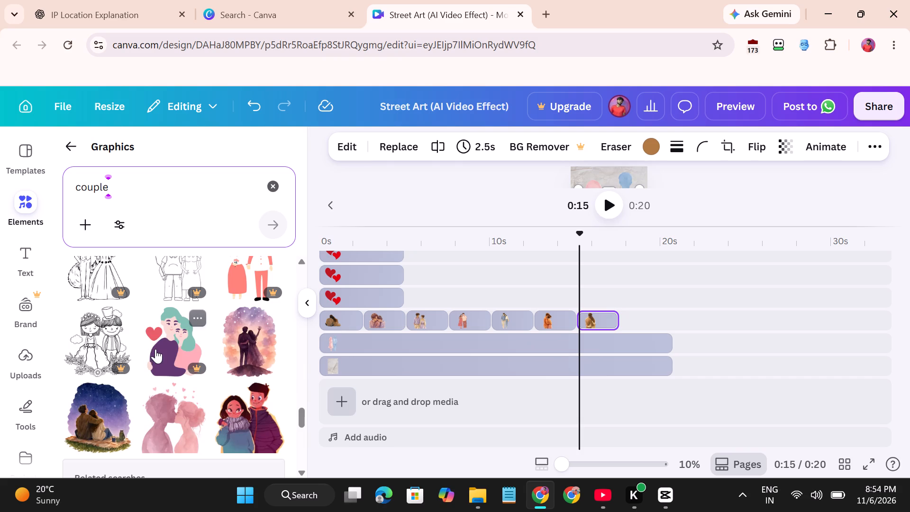
pyautogui.scroll(-1, 155, 349)
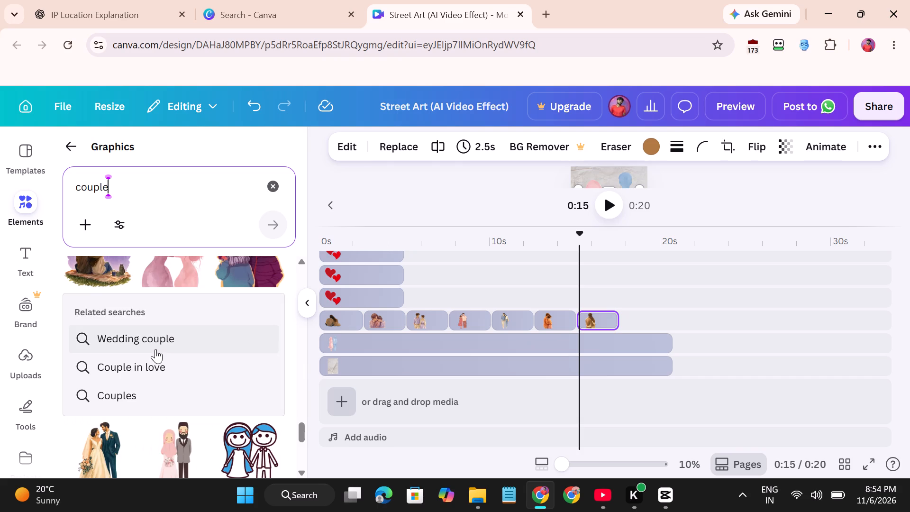
pyautogui.scroll(-2, 155, 349)
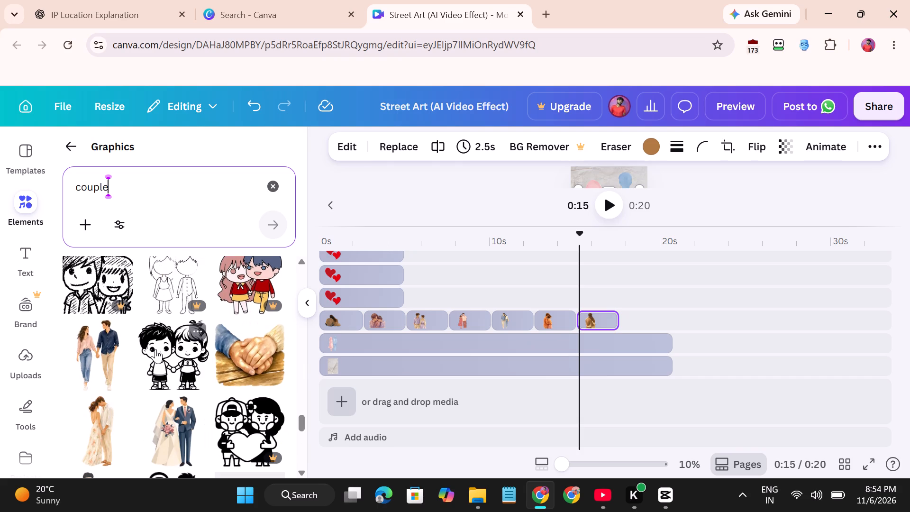
pyautogui.scroll(1, 155, 349)
pyautogui.scroll(-2, 155, 349)
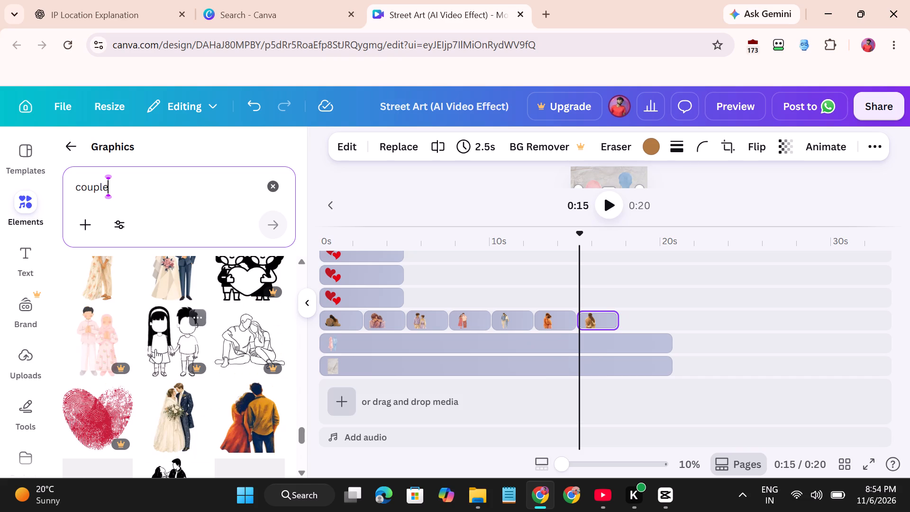
pyautogui.scroll(-1, 155, 349)
pyautogui.scroll(1, 155, 349)
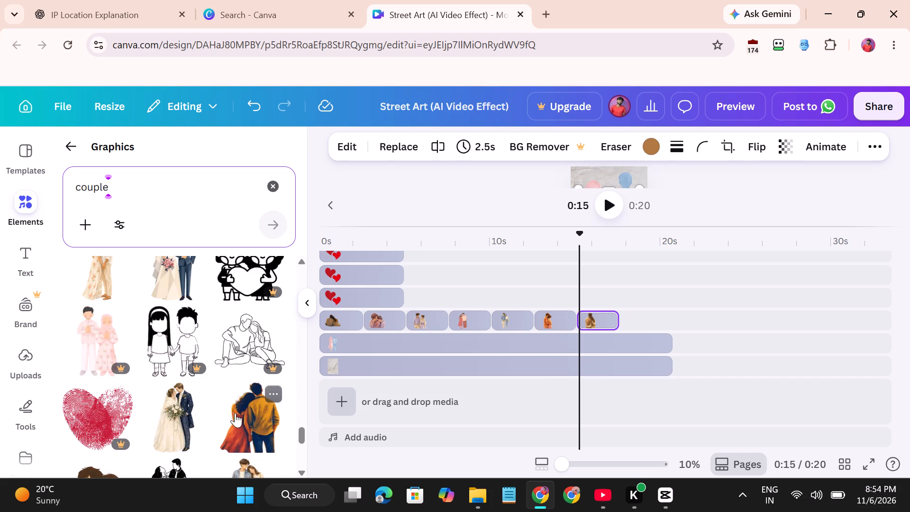
pyautogui.scroll(-1, 237, 411)
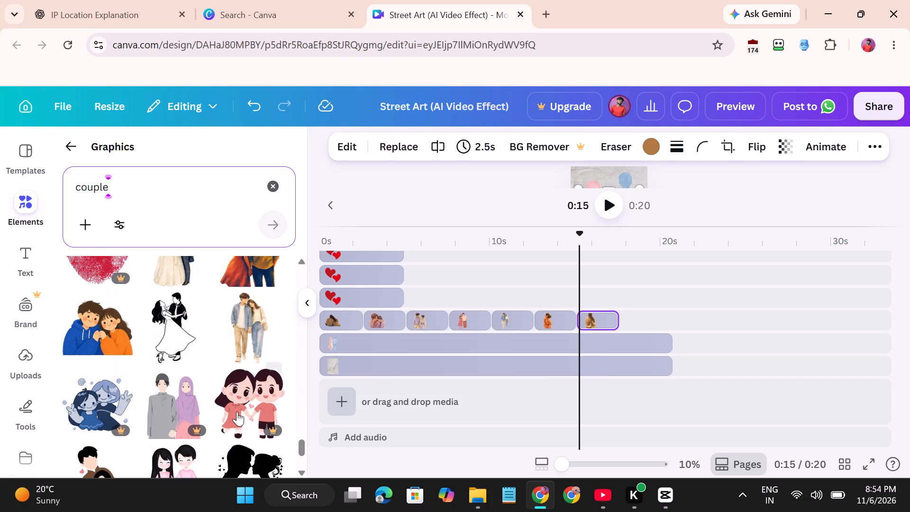
pyautogui.scroll(-1, 237, 411)
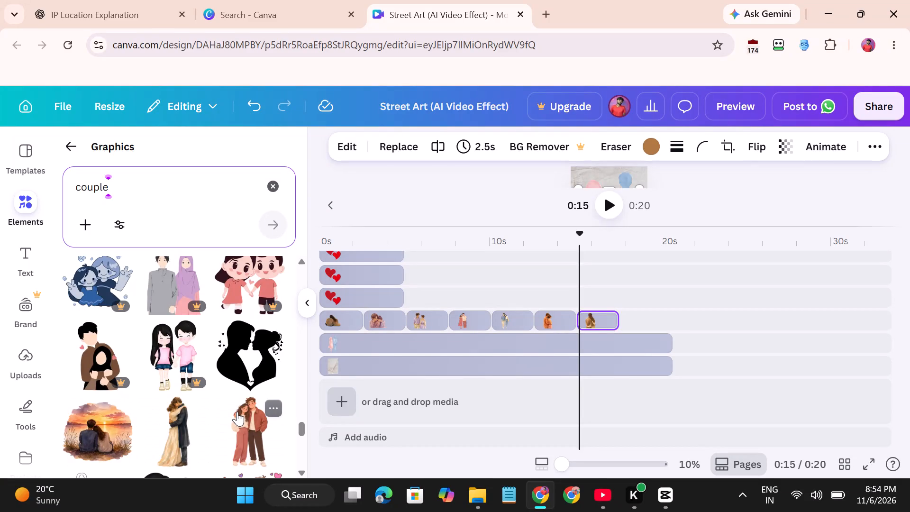
pyautogui.scroll(-1, 237, 411)
pyautogui.scroll(1, 237, 411)
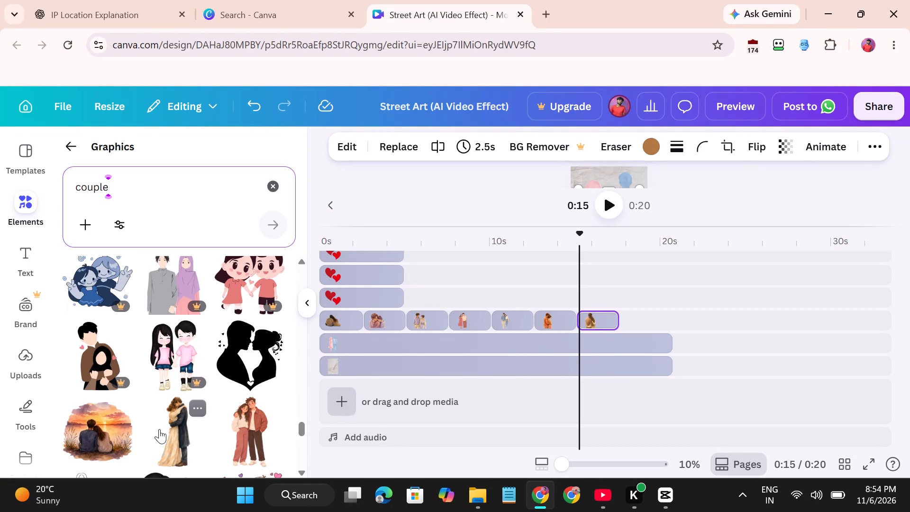
# Place the embracing couple in a golden gown and dark coat eighth on the shared couples track, directly after the seventh clip, lasting 2.0 s.
pyautogui.moveTo(159, 440); pyautogui.dragTo(655, 313)
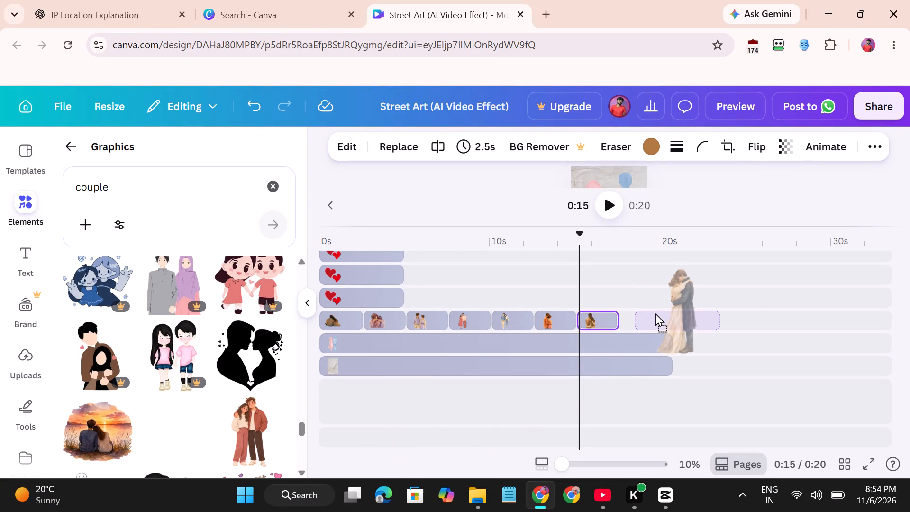
pyautogui.moveTo(655, 313); pyautogui.dragTo(635, 321)
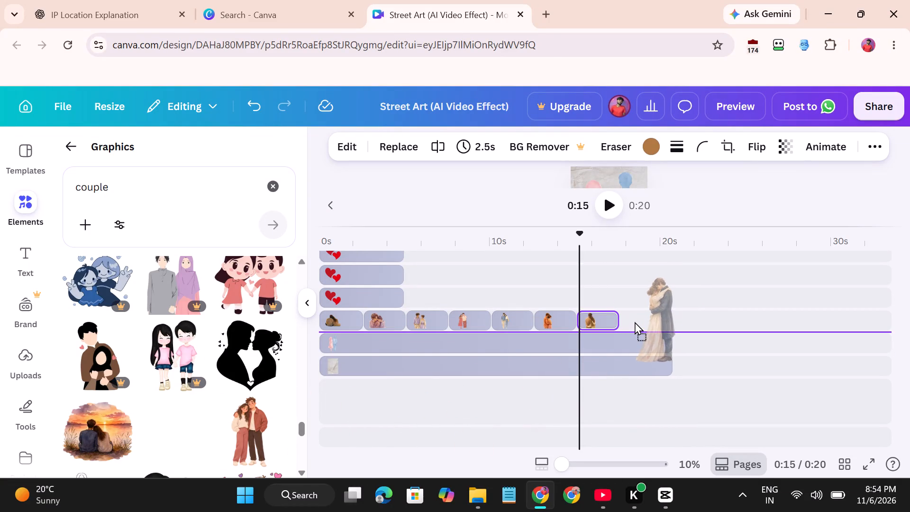
pyautogui.moveTo(635, 321); pyautogui.dragTo(650, 322)
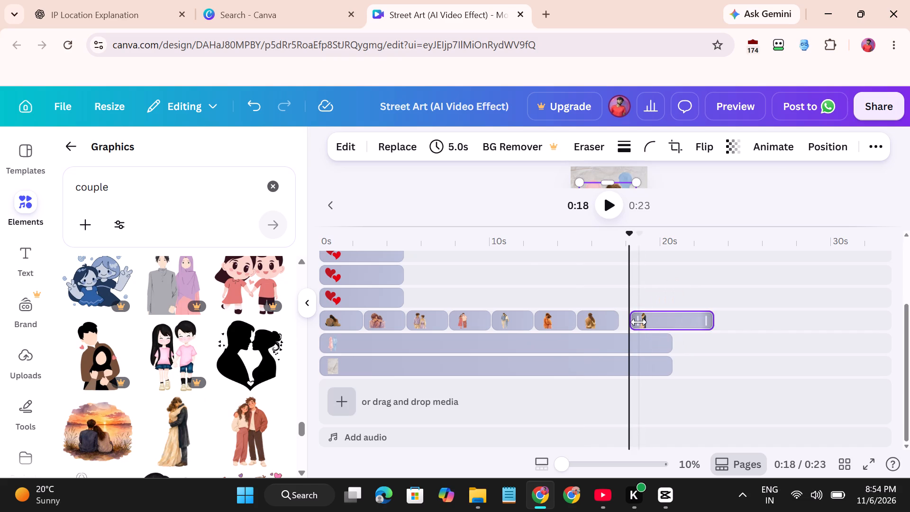
pyautogui.moveTo(638, 321); pyautogui.dragTo(623, 322)
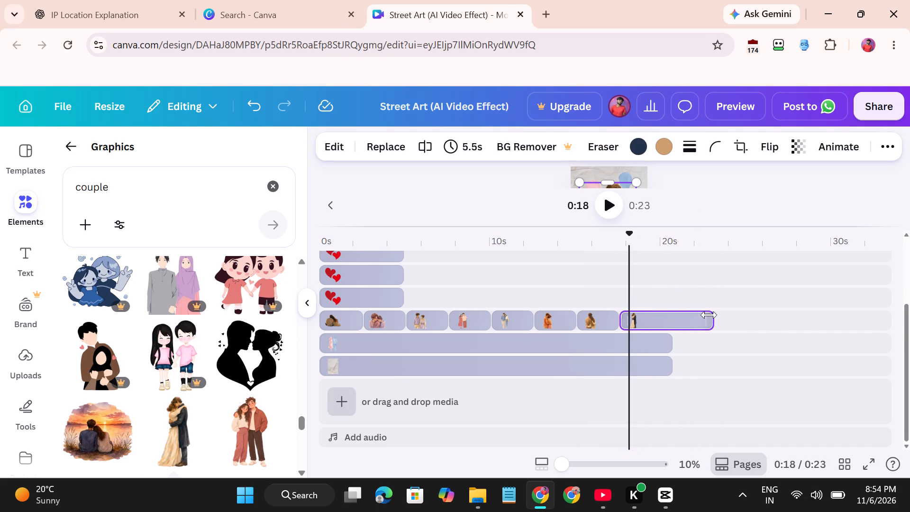
pyautogui.moveTo(710, 321); pyautogui.dragTo(662, 329)
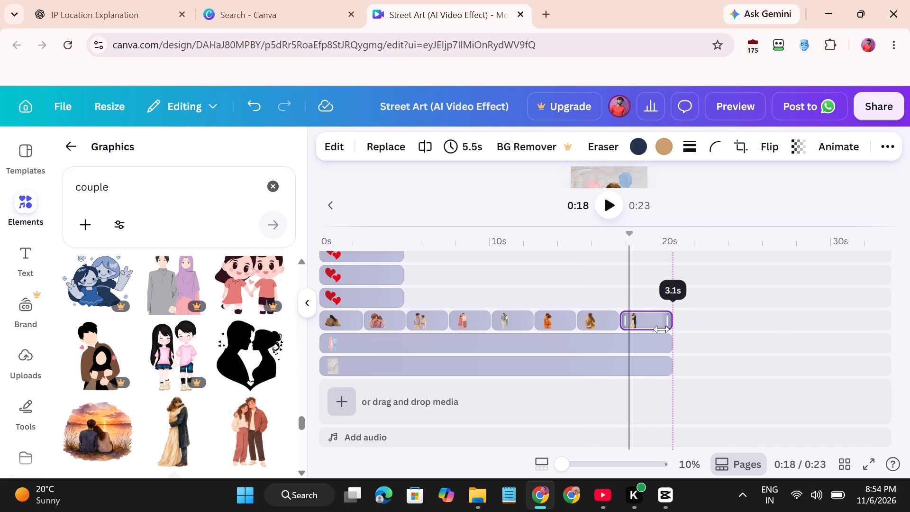
pyautogui.moveTo(662, 329); pyautogui.dragTo(656, 327)
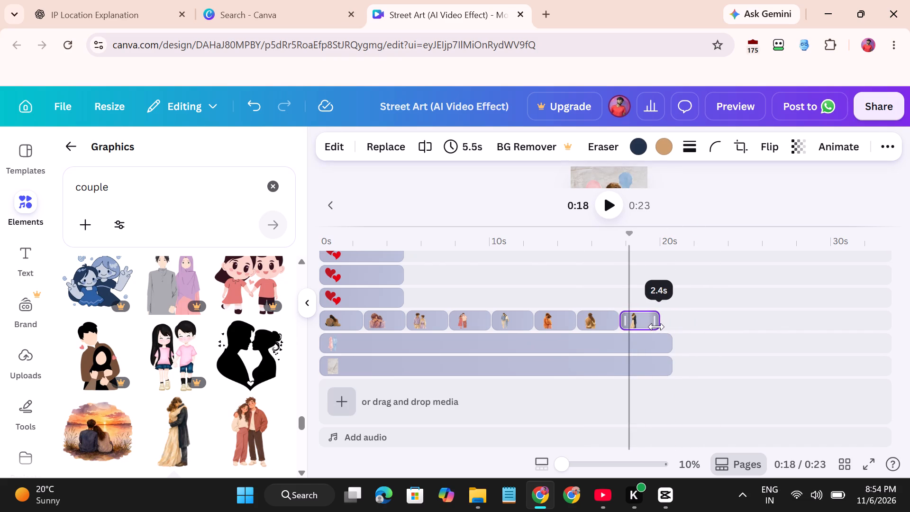
pyautogui.moveTo(656, 327); pyautogui.dragTo(651, 326)
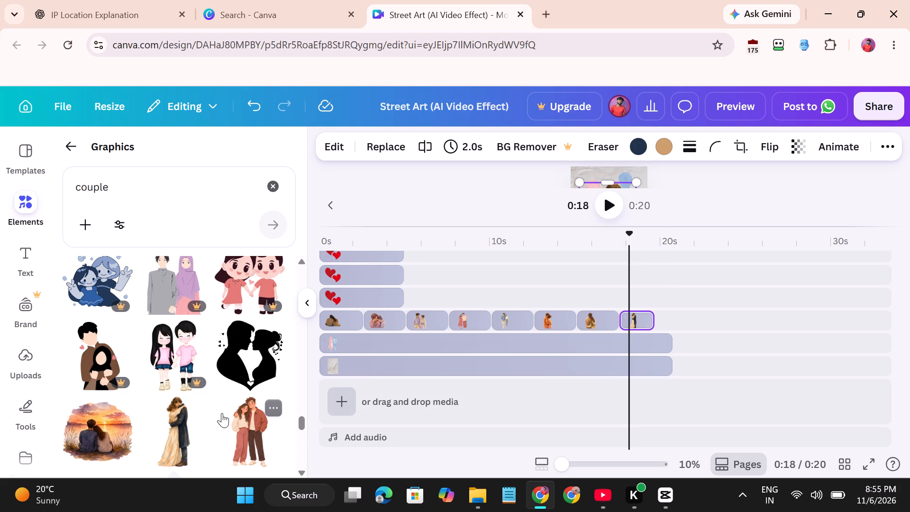
# Place the couple sitting under the night sky ninth on the couples track, directly after the eighth clip, lasting 1.0 s to end with the background.
pyautogui.scroll(-3, 222, 413)
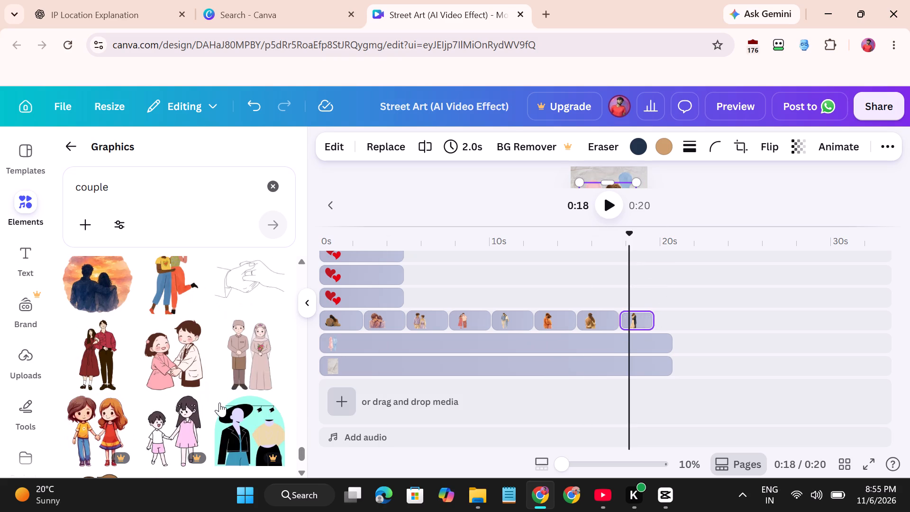
pyautogui.scroll(6, 219, 402)
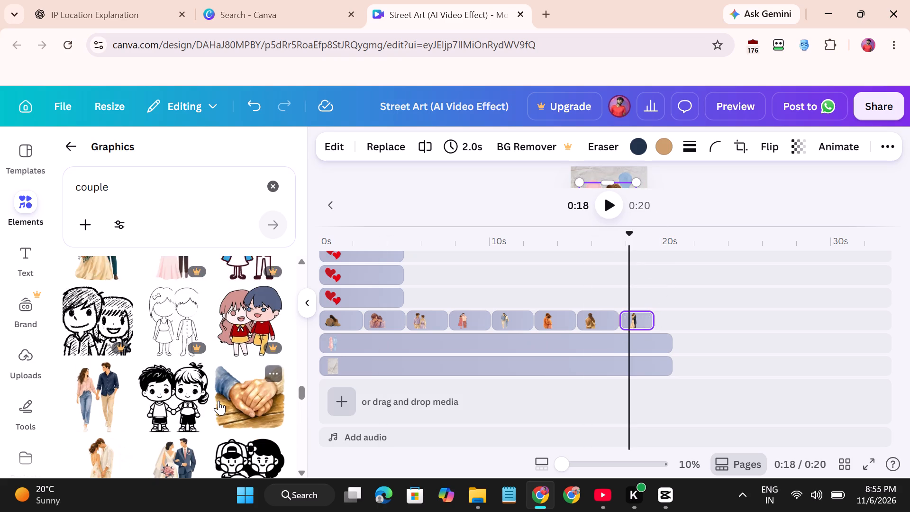
pyautogui.scroll(2, 218, 401)
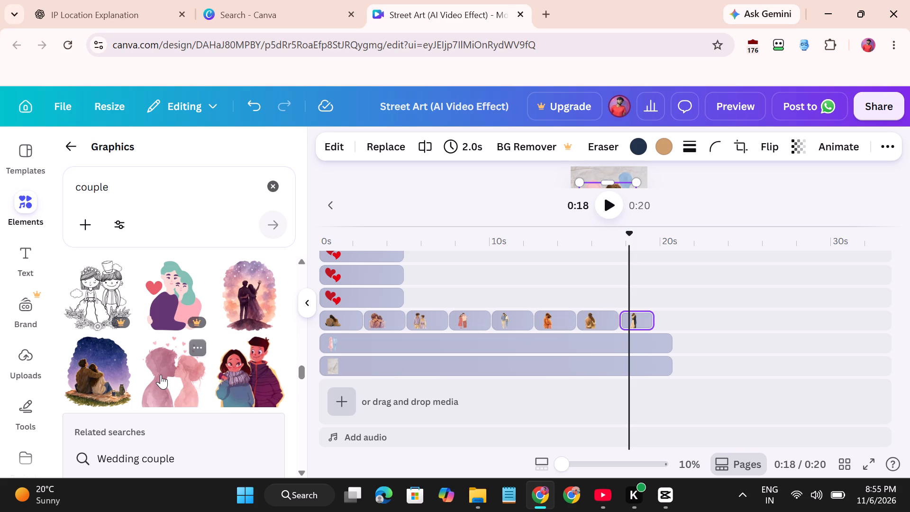
pyautogui.moveTo(161, 375); pyautogui.dragTo(455, 381)
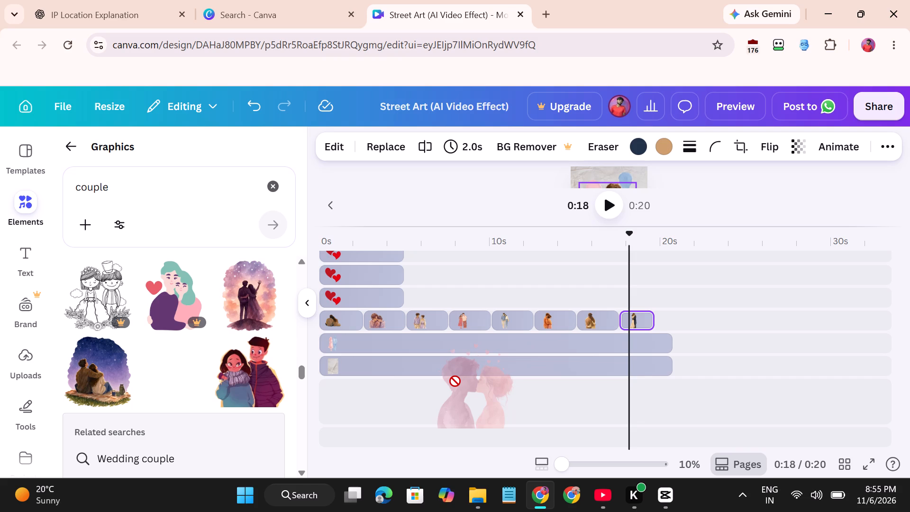
pyautogui.moveTo(455, 381); pyautogui.dragTo(159, 369)
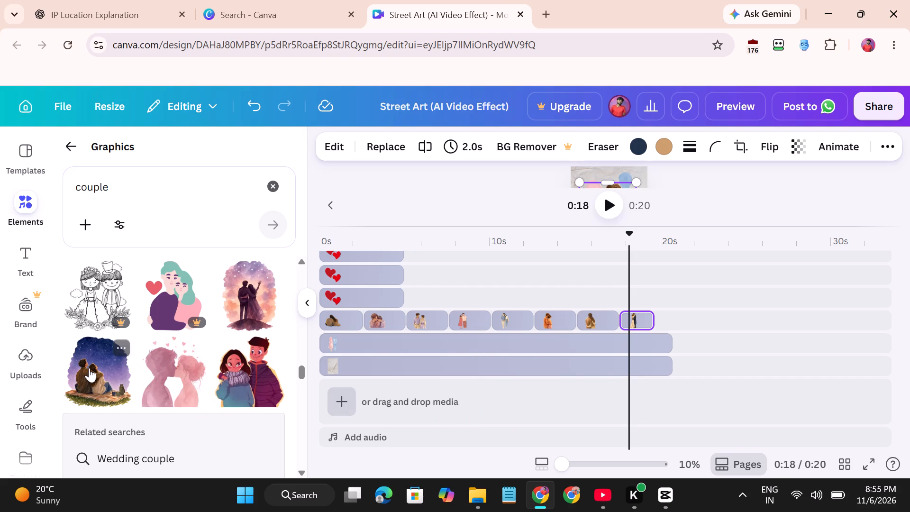
pyautogui.moveTo(89, 368); pyautogui.dragTo(670, 315)
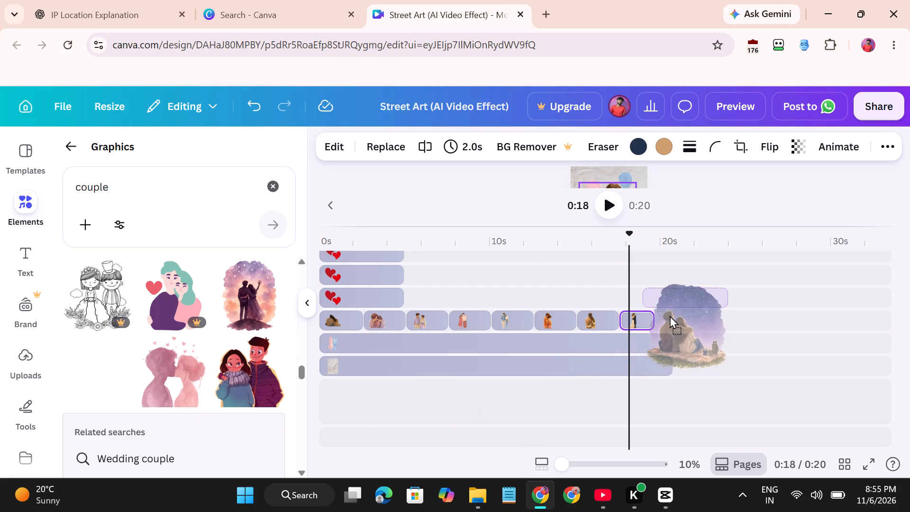
pyautogui.moveTo(670, 315); pyautogui.dragTo(689, 316)
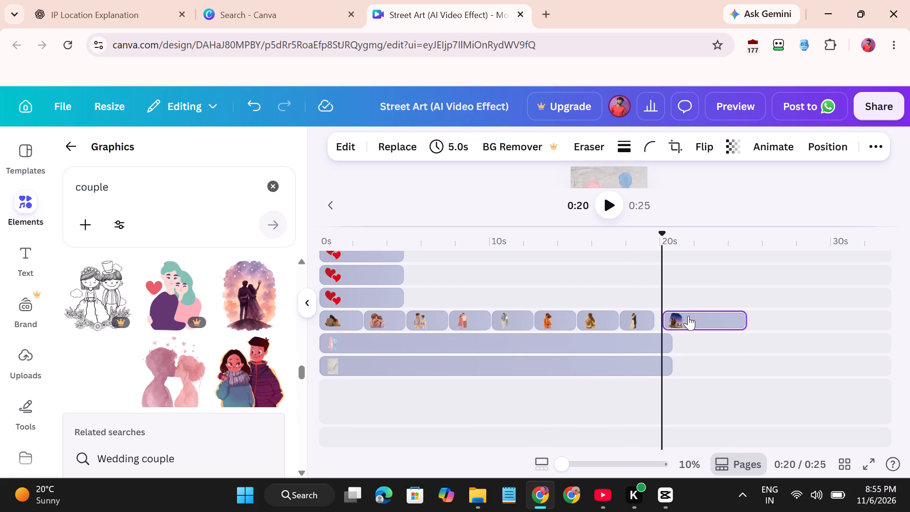
pyautogui.moveTo(666, 322); pyautogui.dragTo(657, 322)
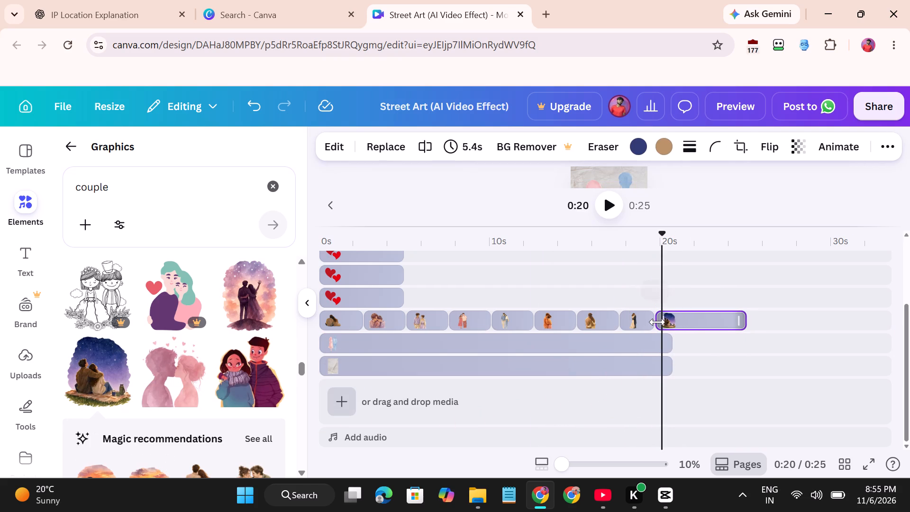
pyautogui.moveTo(744, 317); pyautogui.dragTo(717, 320)
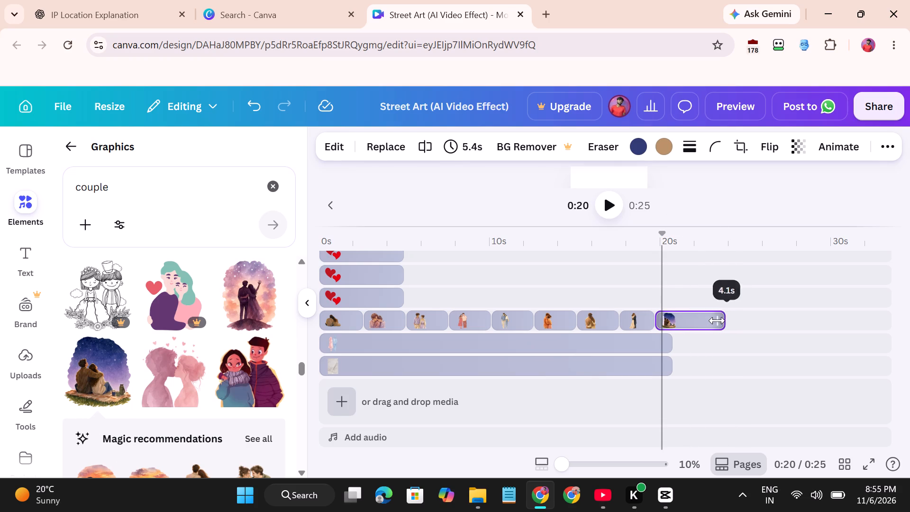
pyautogui.moveTo(717, 320); pyautogui.dragTo(673, 317)
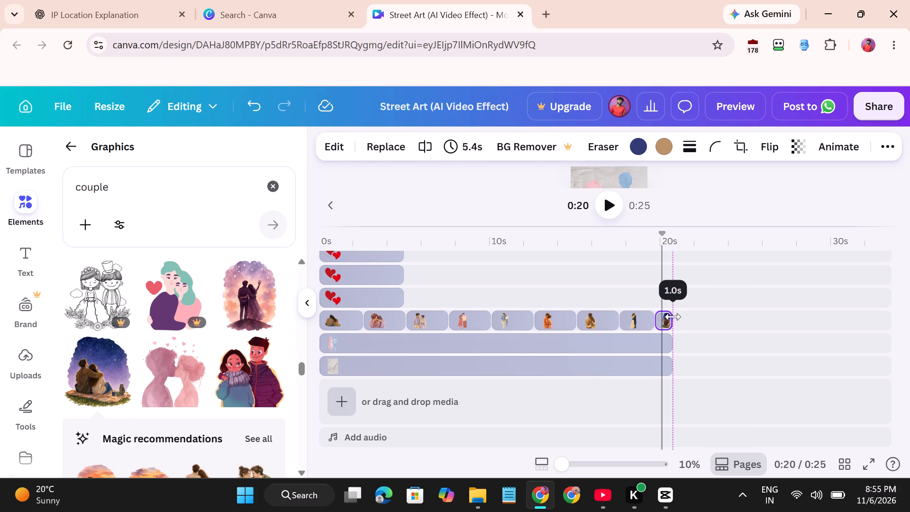
pyautogui.moveTo(673, 317); pyautogui.dragTo(672, 316)
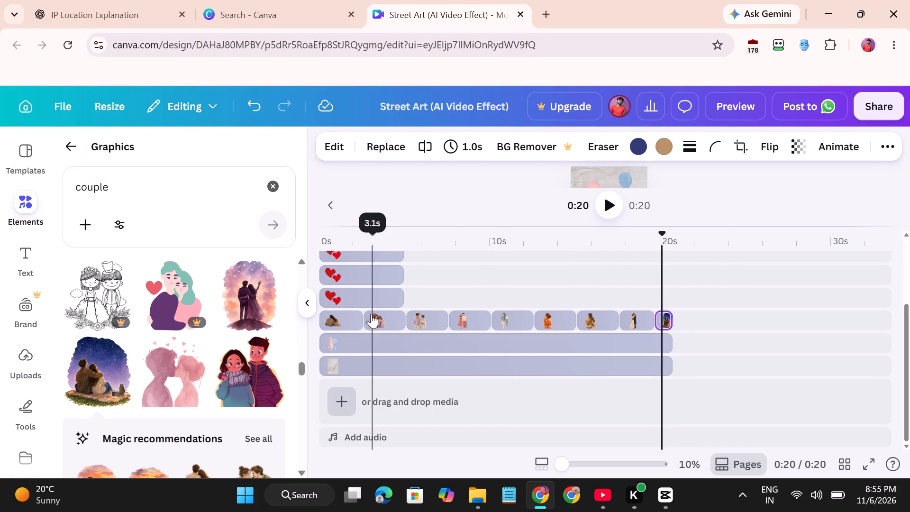
# Extend the two uppermost red double-heart clips so each lasts 20.7 s and ends with the background.
pyautogui.click(366, 320)
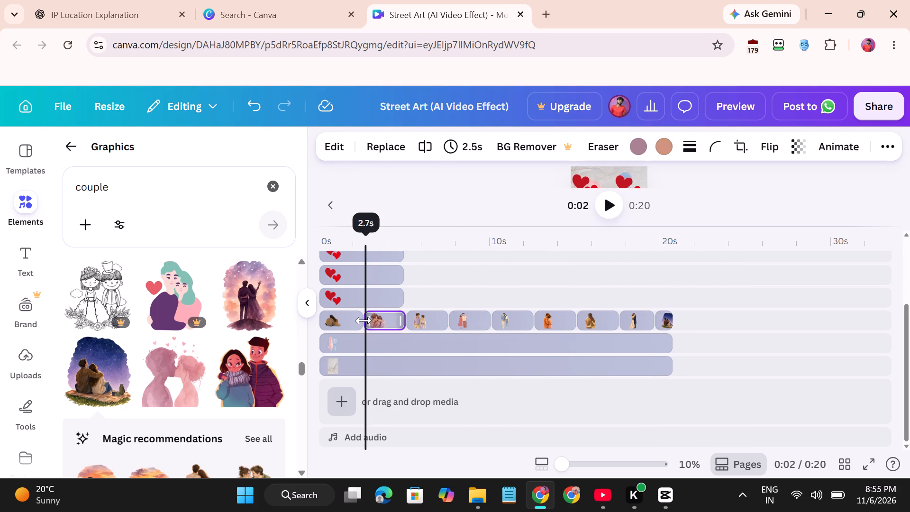
pyautogui.click(363, 311)
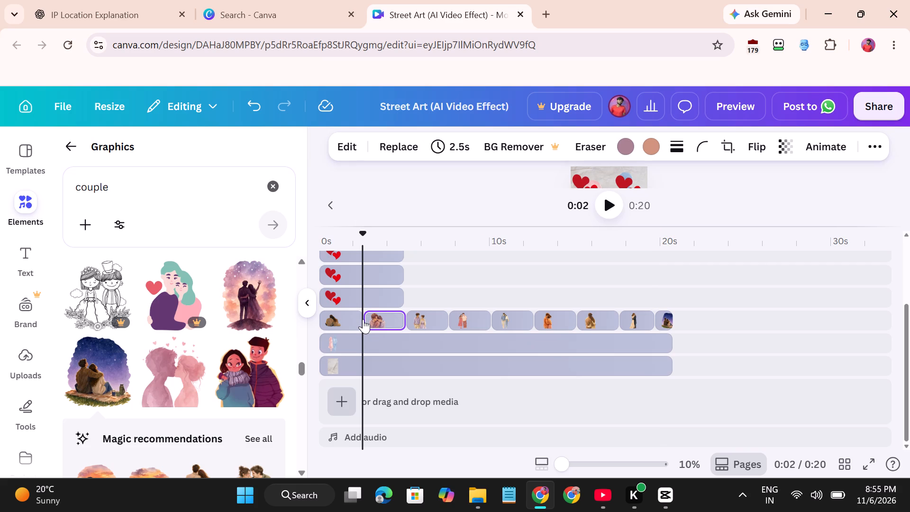
pyautogui.scroll(2, 363, 351)
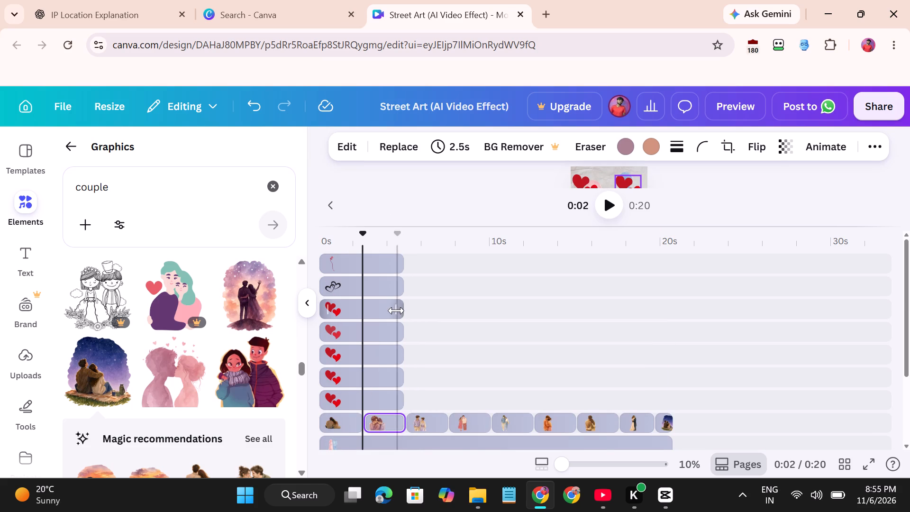
pyautogui.moveTo(396, 311); pyautogui.dragTo(420, 308)
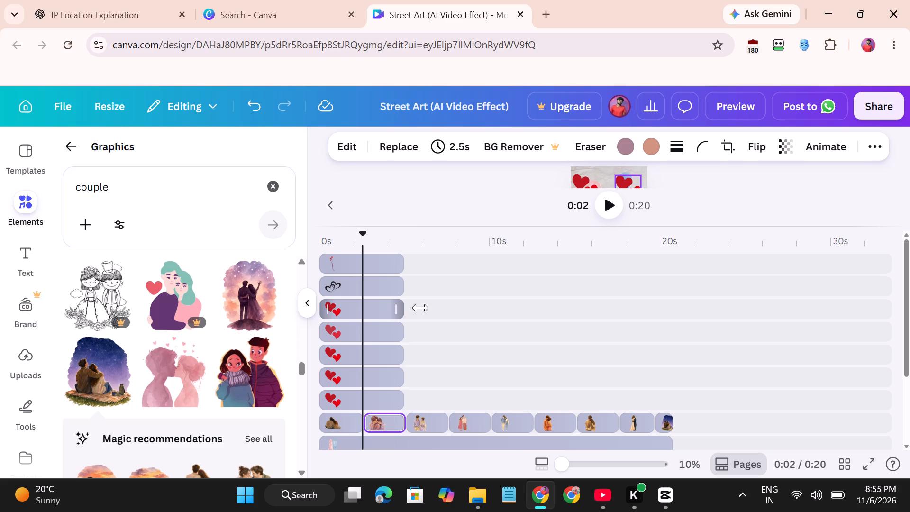
pyautogui.moveTo(420, 308); pyautogui.dragTo(668, 326)
pyautogui.click(366, 328)
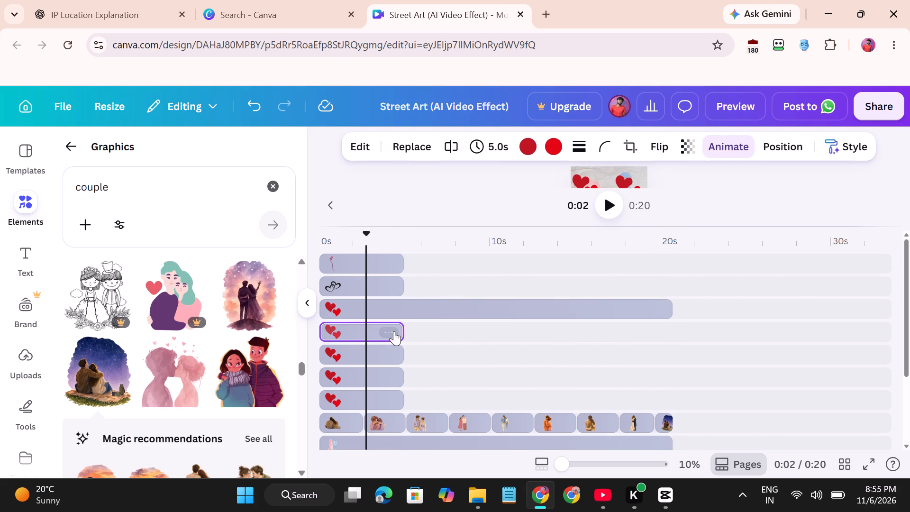
pyautogui.moveTo(400, 331); pyautogui.dragTo(538, 343)
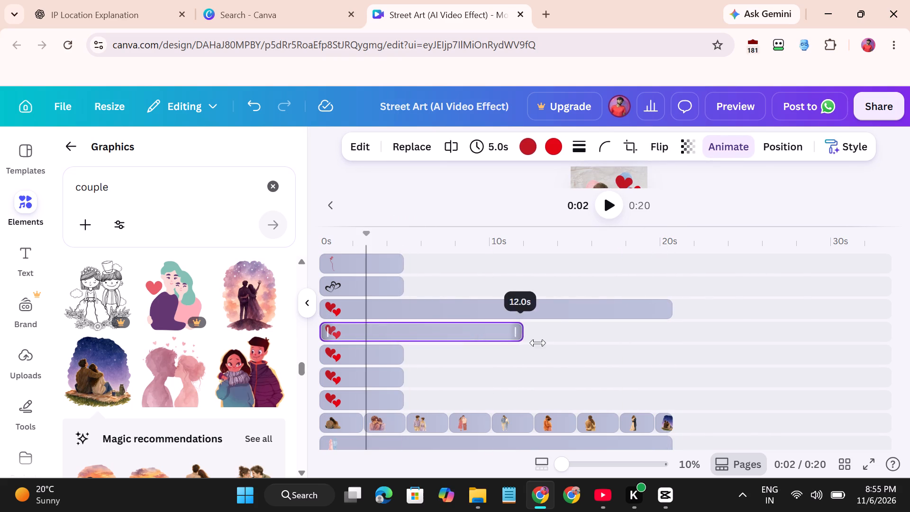
pyautogui.moveTo(538, 343); pyautogui.dragTo(668, 343)
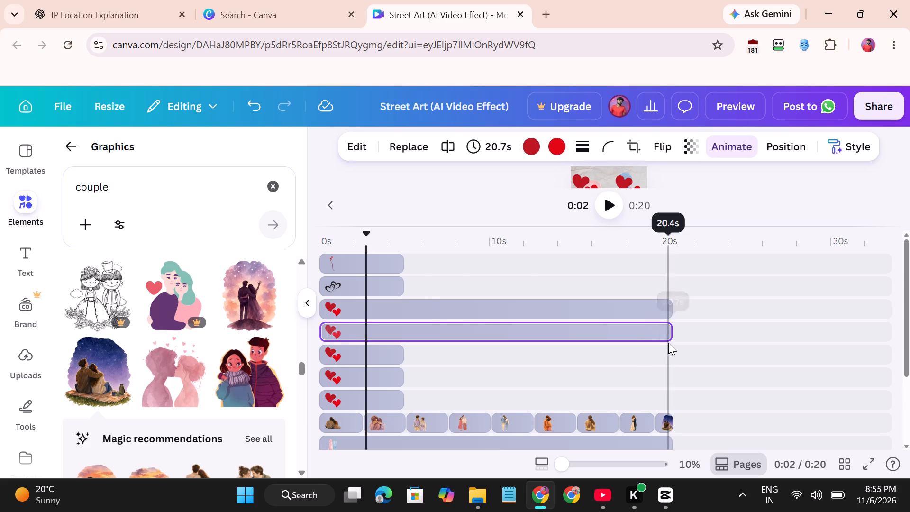
# Extend the remaining three red double-heart clips to 20.7 s so they end with the background.
pyautogui.click(377, 349)
pyautogui.moveTo(400, 349); pyautogui.dragTo(444, 351)
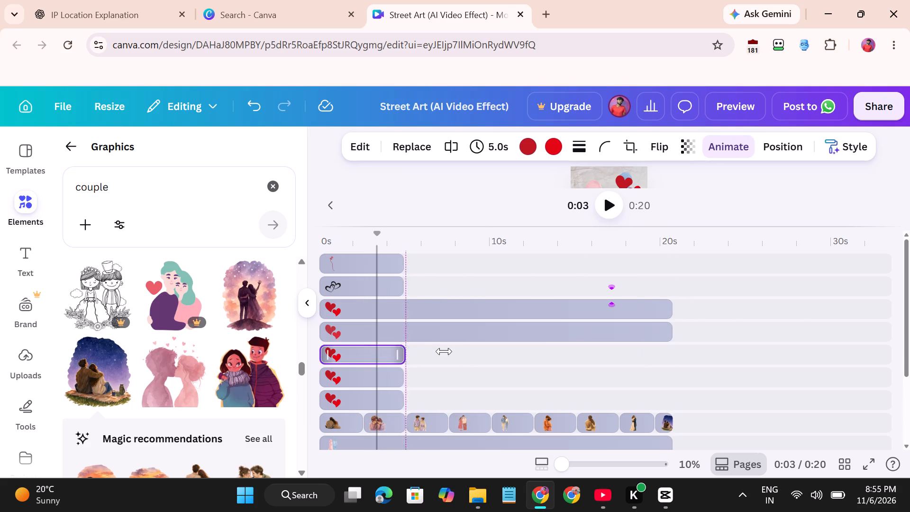
pyautogui.moveTo(444, 351); pyautogui.dragTo(670, 369)
pyautogui.click(373, 372)
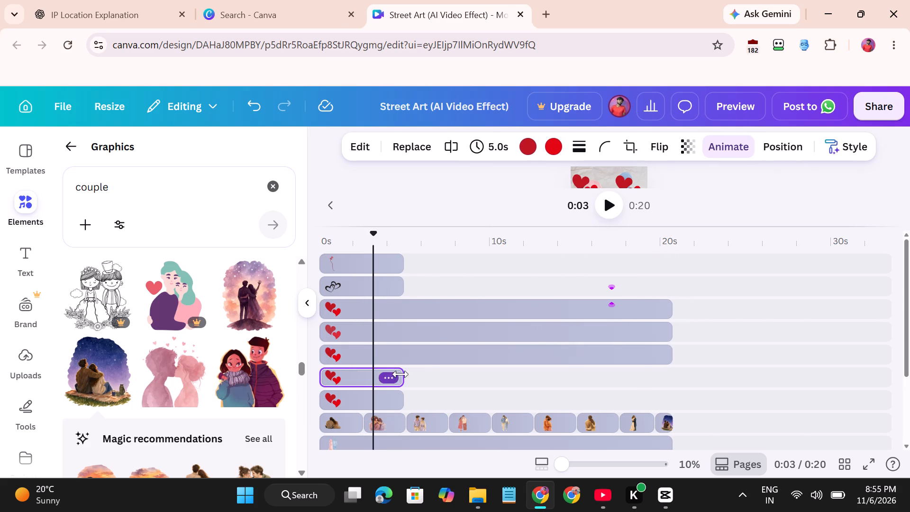
pyautogui.moveTo(402, 375); pyautogui.dragTo(626, 401)
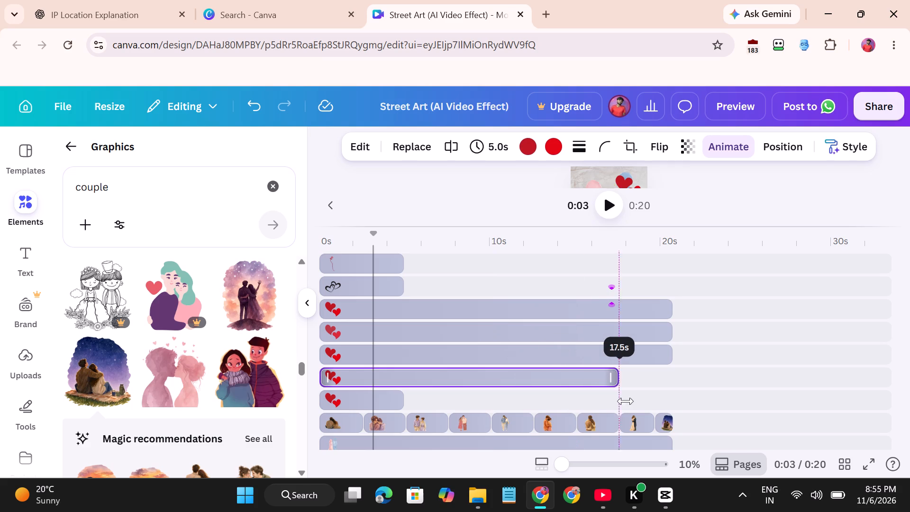
pyautogui.moveTo(626, 401); pyautogui.dragTo(669, 395)
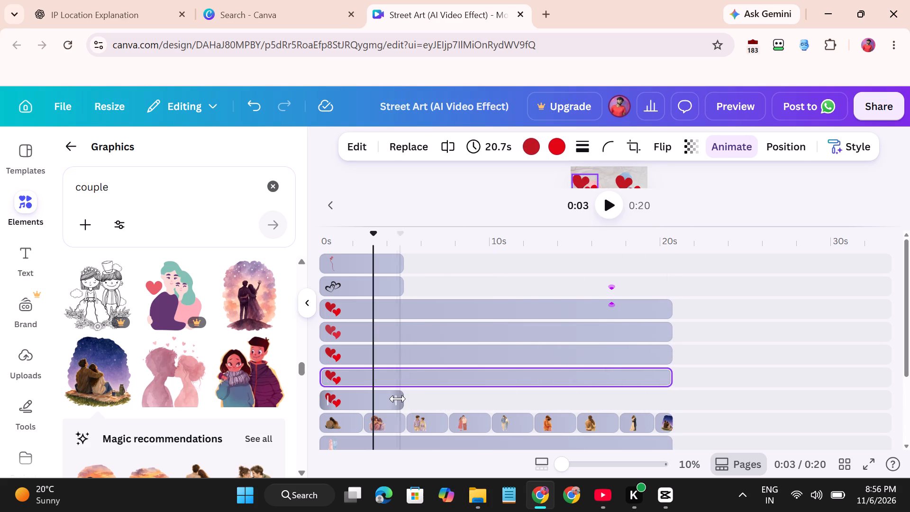
pyautogui.click(397, 399)
pyautogui.moveTo(397, 399); pyautogui.dragTo(586, 406)
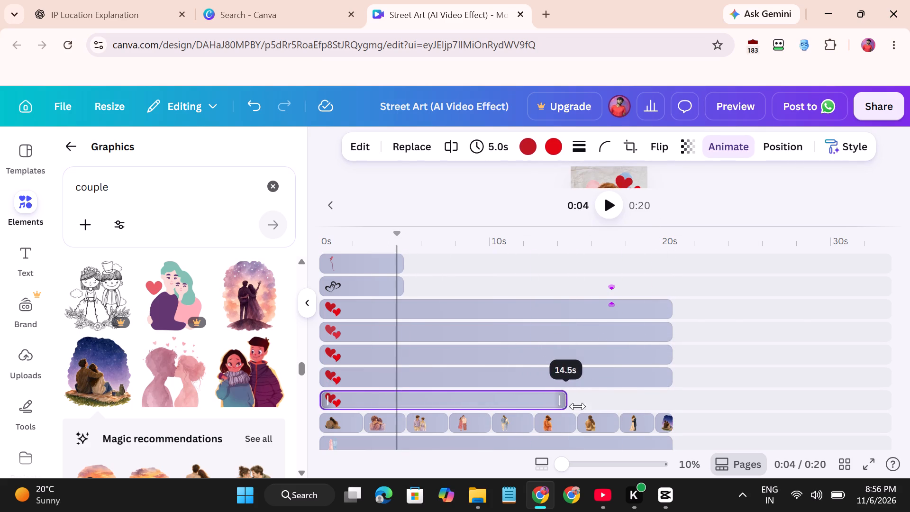
pyautogui.moveTo(586, 406); pyautogui.dragTo(671, 407)
# Extend the black outlined hearts and the graphic on the topmost track to 20.7 s, matching the other heart tracks.
pyautogui.scroll(2, 572, 373)
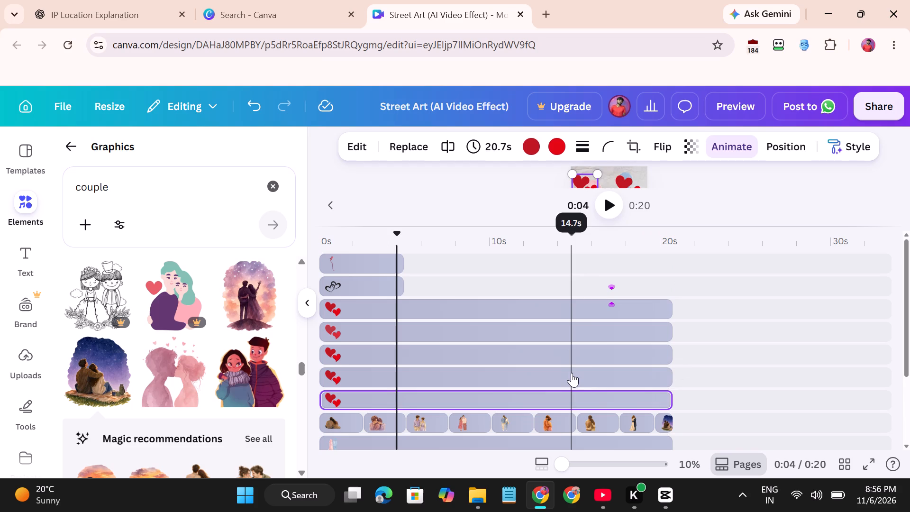
pyautogui.click(376, 280)
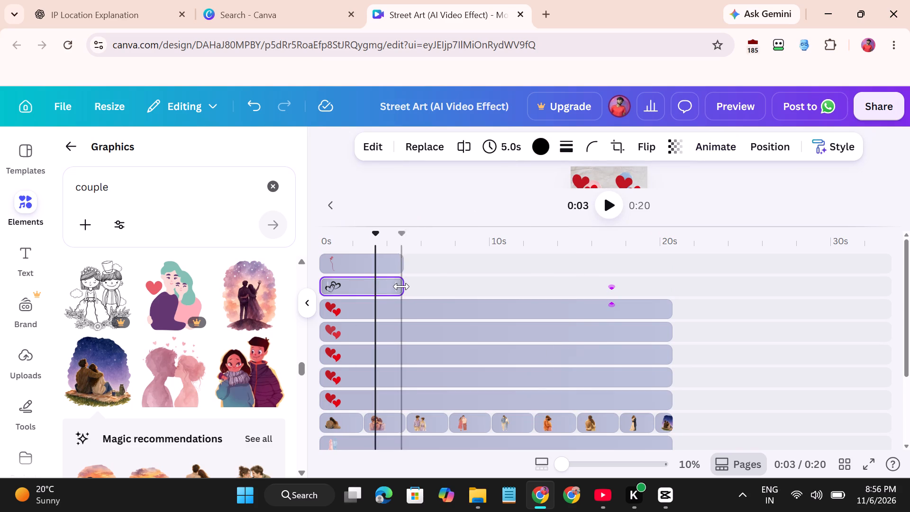
pyautogui.moveTo(401, 286); pyautogui.dragTo(658, 294)
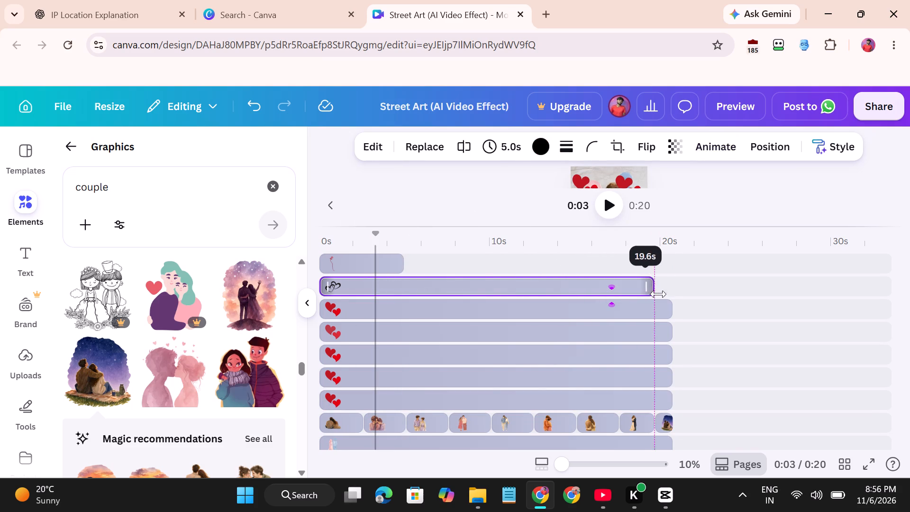
pyautogui.moveTo(658, 294); pyautogui.dragTo(666, 295)
pyautogui.click(395, 265)
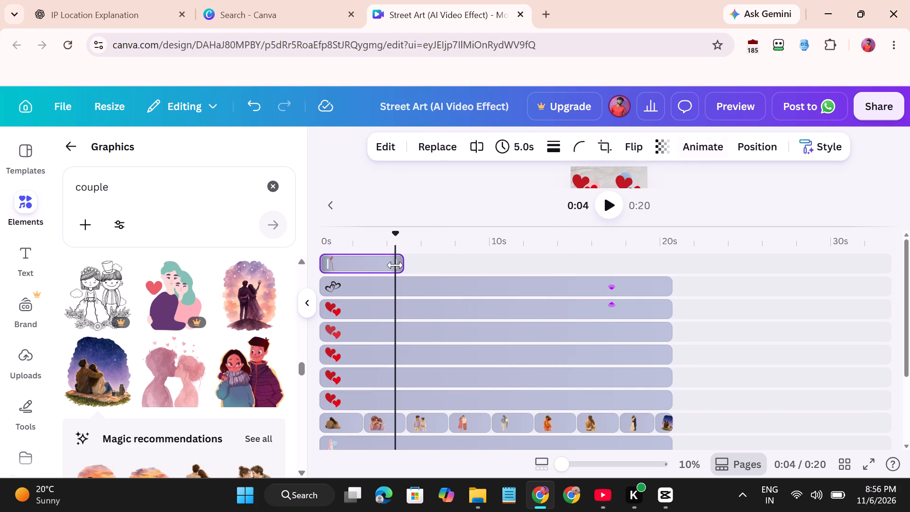
pyautogui.moveTo(395, 265); pyautogui.dragTo(646, 266)
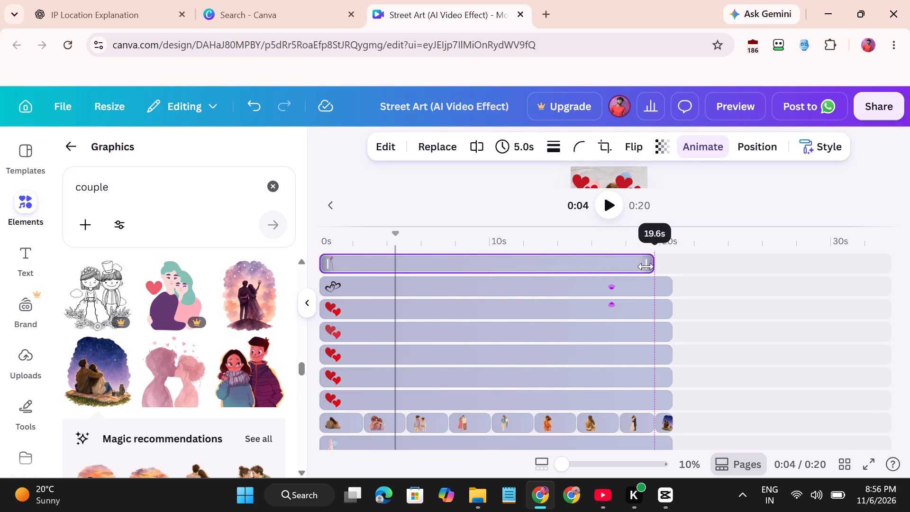
pyautogui.moveTo(646, 266); pyautogui.dragTo(664, 270)
pyautogui.scroll(1, 487, 317)
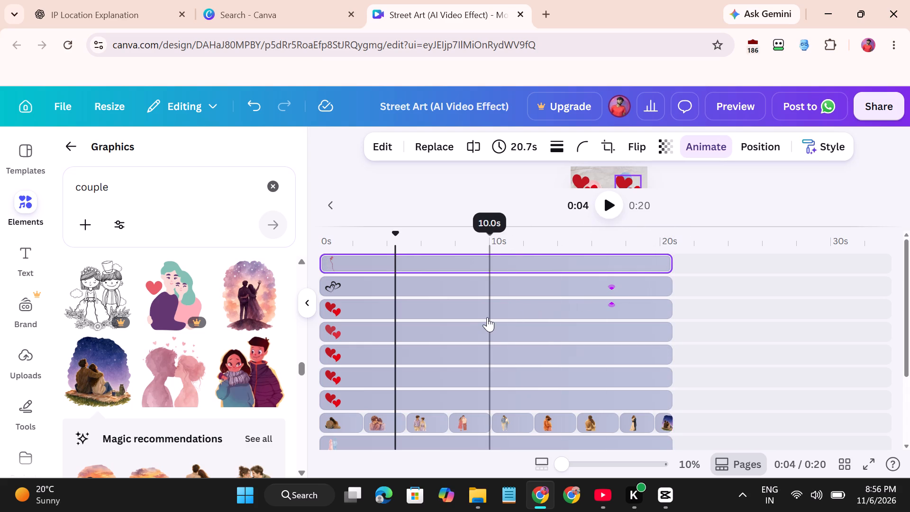
pyautogui.scroll(1, 487, 317)
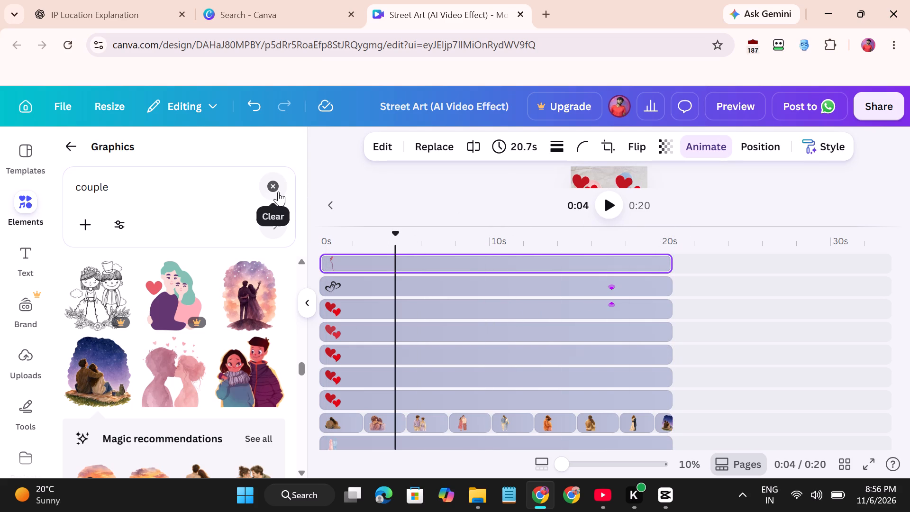
# Search the graphics for "heart" and browse the results for another romantic decoration to add.
pyautogui.click(278, 192)
pyautogui.click(149, 188)
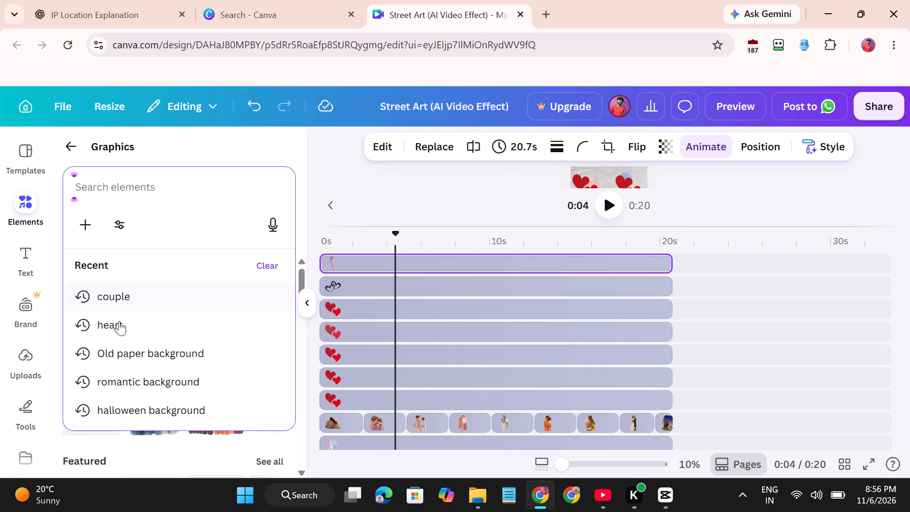
pyautogui.click(119, 332)
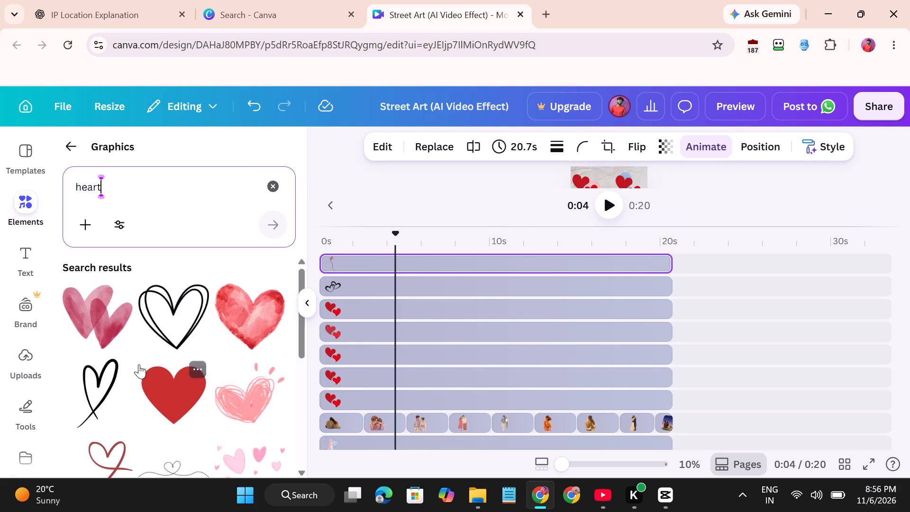
pyautogui.scroll(-4, 139, 364)
pyautogui.scroll(1, 139, 364)
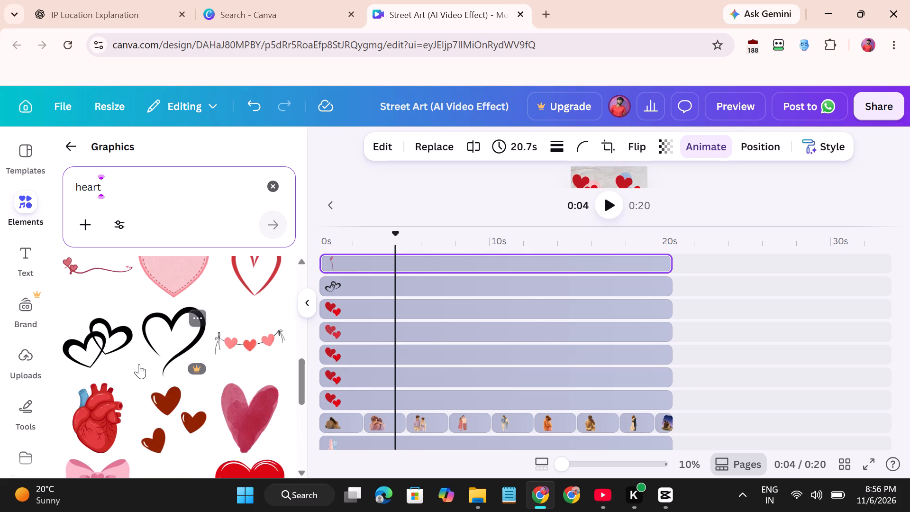
pyautogui.scroll(-3, 139, 364)
pyautogui.scroll(1, 139, 364)
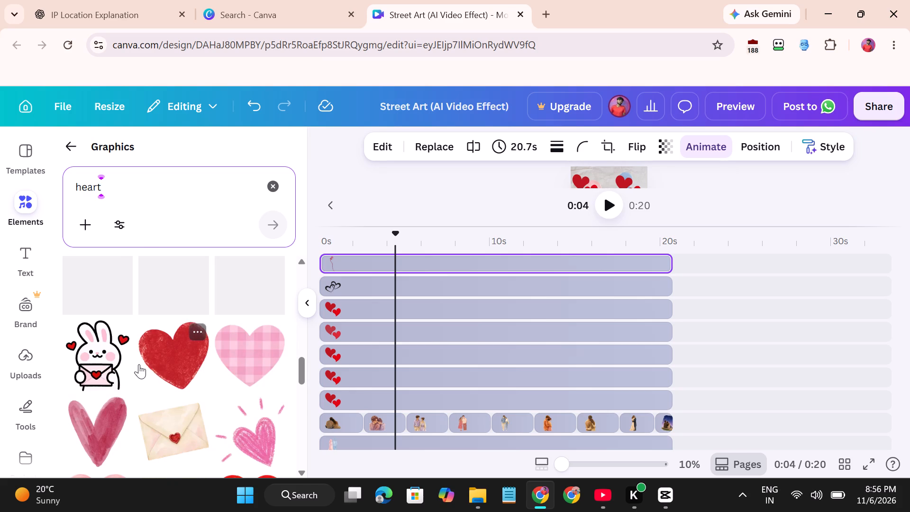
pyautogui.scroll(-4, 139, 364)
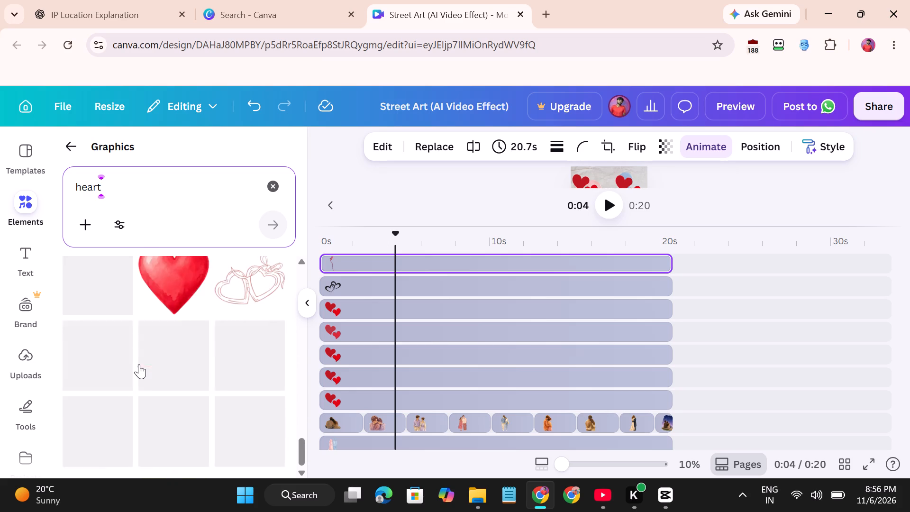
pyautogui.scroll(-2, 139, 364)
pyautogui.scroll(2, 139, 364)
pyautogui.scroll(-4, 139, 364)
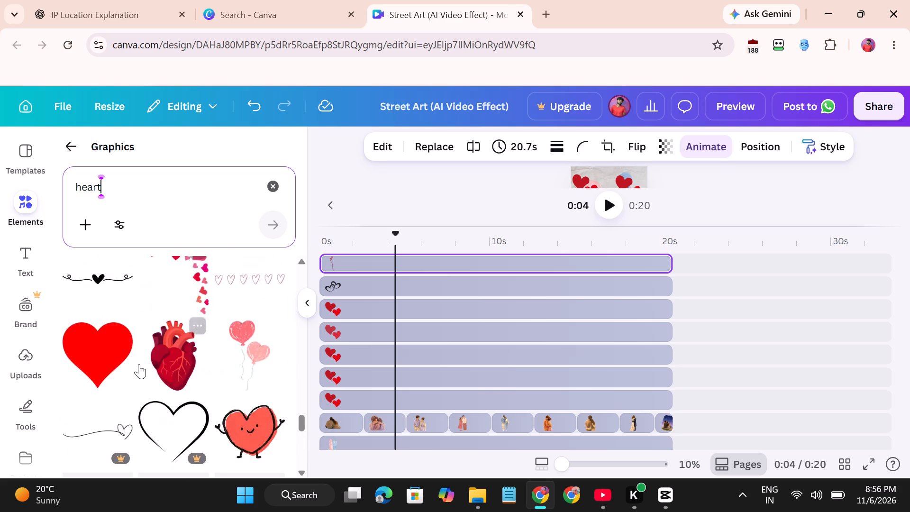
pyautogui.scroll(-1, 139, 364)
pyautogui.scroll(1, 139, 364)
pyautogui.scroll(-1, 139, 364)
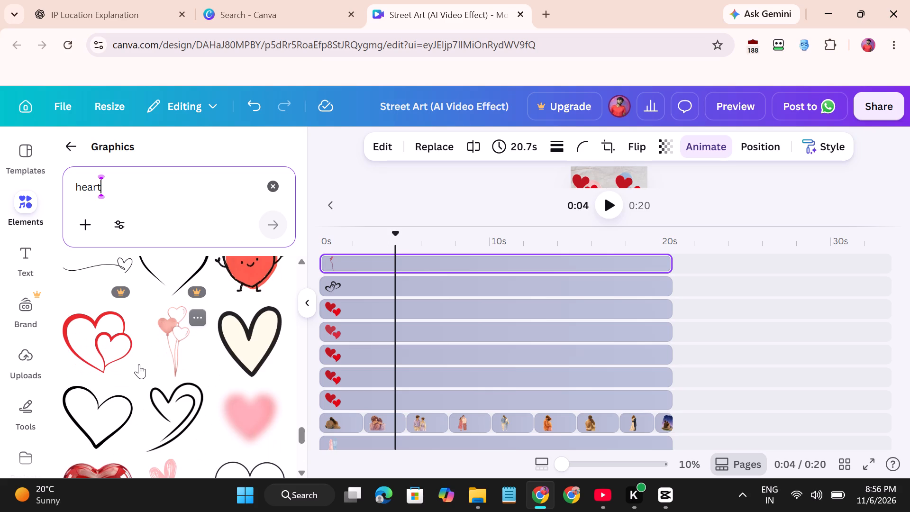
# Place the pink heart balloon bunch on its own track below the topmost one, trimmed to 4.3 s and starting with the second couple's clip.
pyautogui.moveTo(165, 353); pyautogui.dragTo(313, 297)
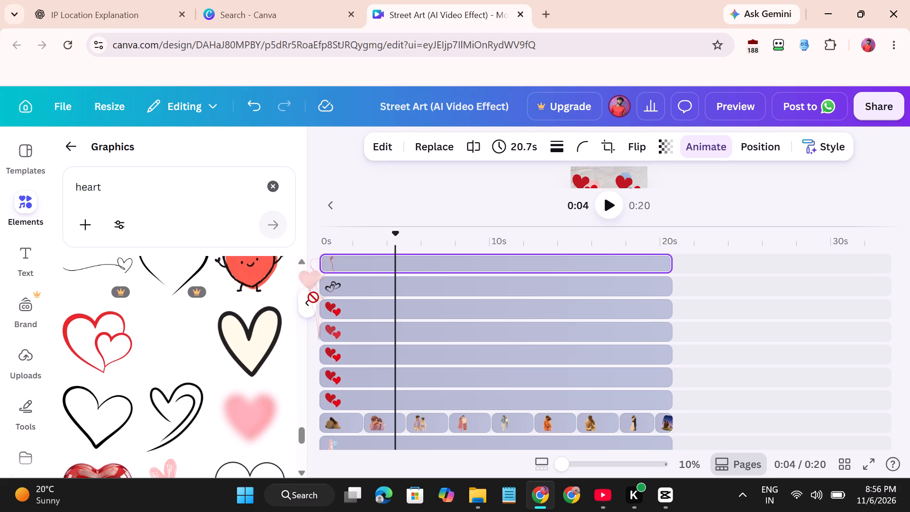
pyautogui.moveTo(313, 297); pyautogui.dragTo(359, 283)
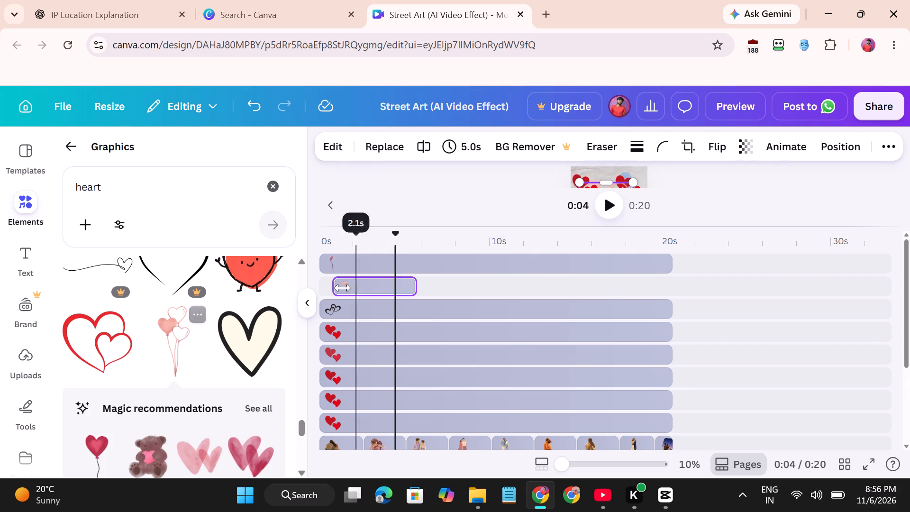
pyautogui.moveTo(335, 290); pyautogui.dragTo(341, 290)
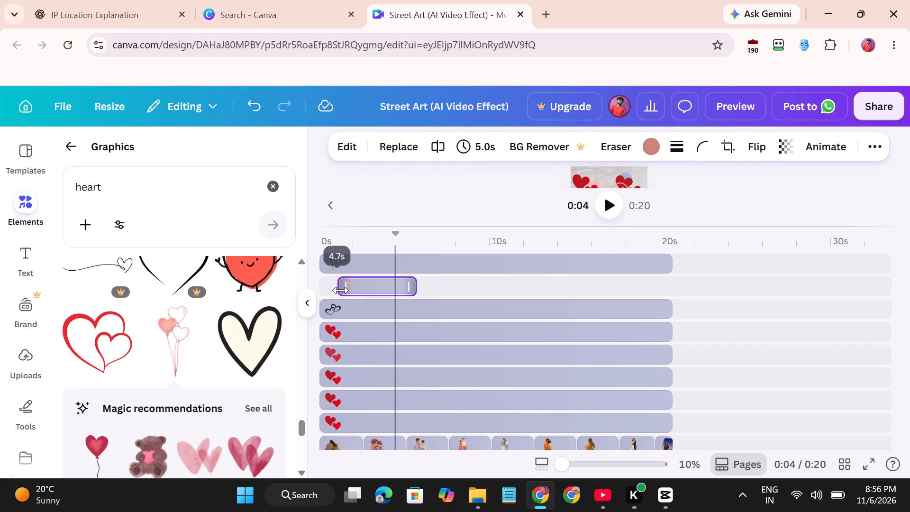
pyautogui.moveTo(341, 290); pyautogui.dragTo(346, 290)
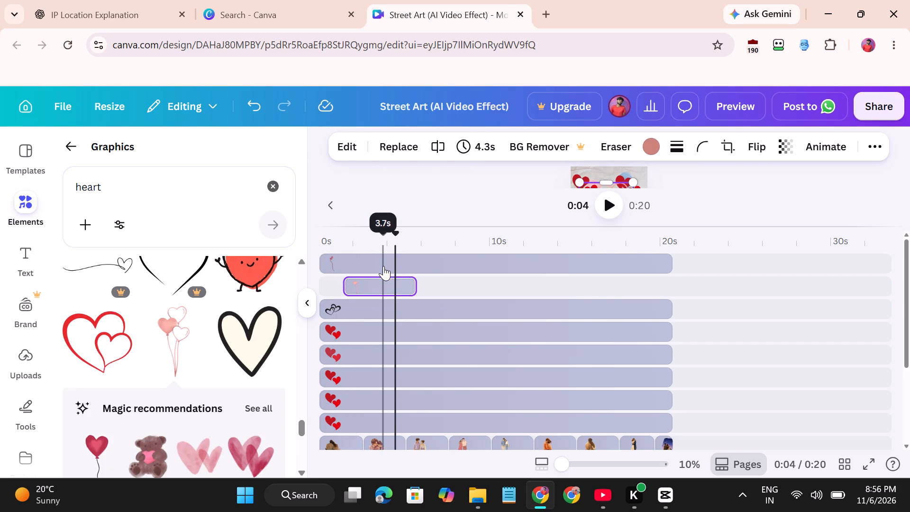
pyautogui.moveTo(372, 287); pyautogui.dragTo(384, 287)
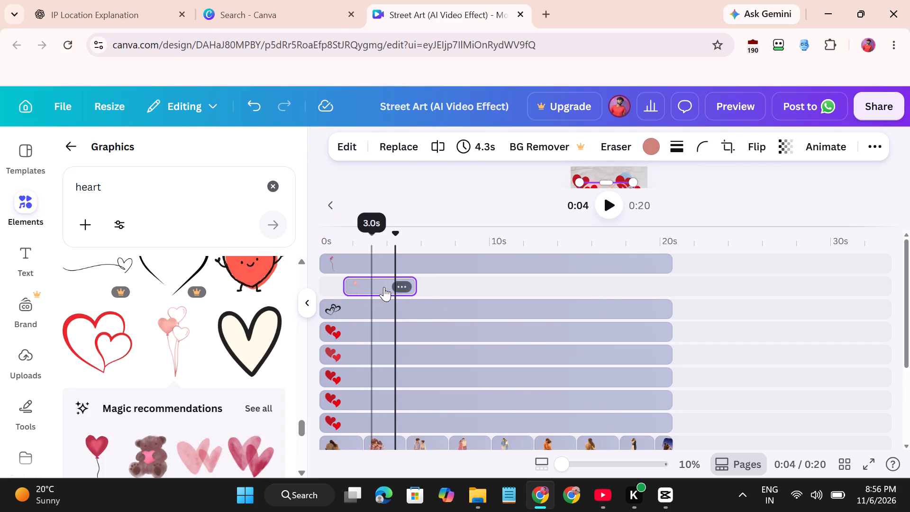
pyautogui.moveTo(384, 287); pyautogui.dragTo(393, 287)
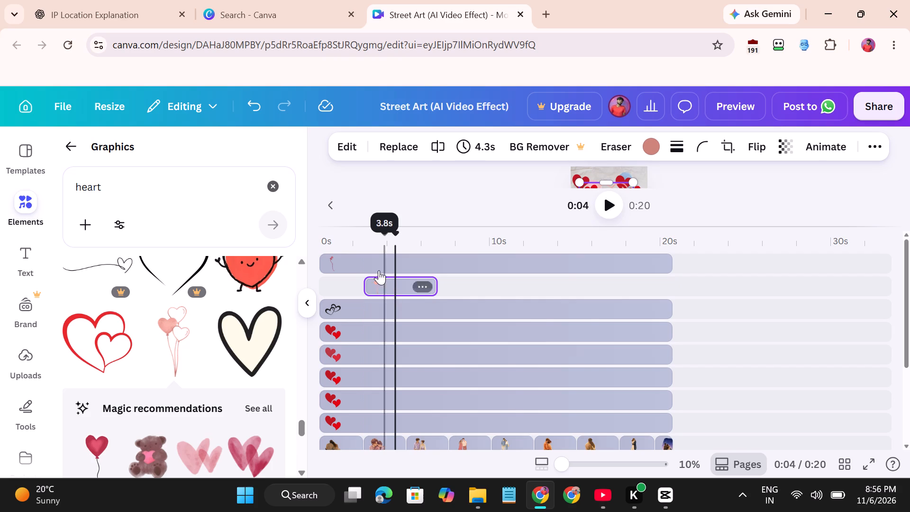
# Split the topmost graphic's clip at 2.7 s and 6.9 s and delete the middle section that overlaps the pink heart balloon bunch.
pyautogui.click(365, 254)
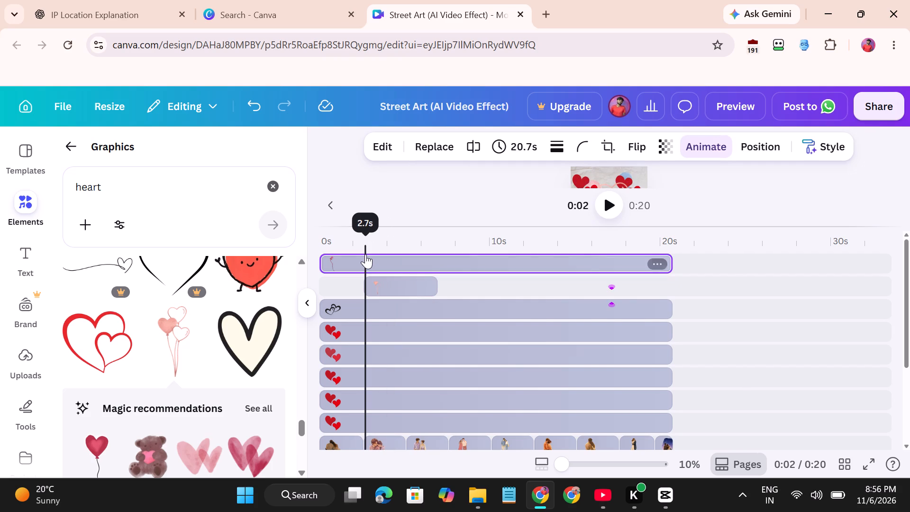
pyautogui.click(471, 144)
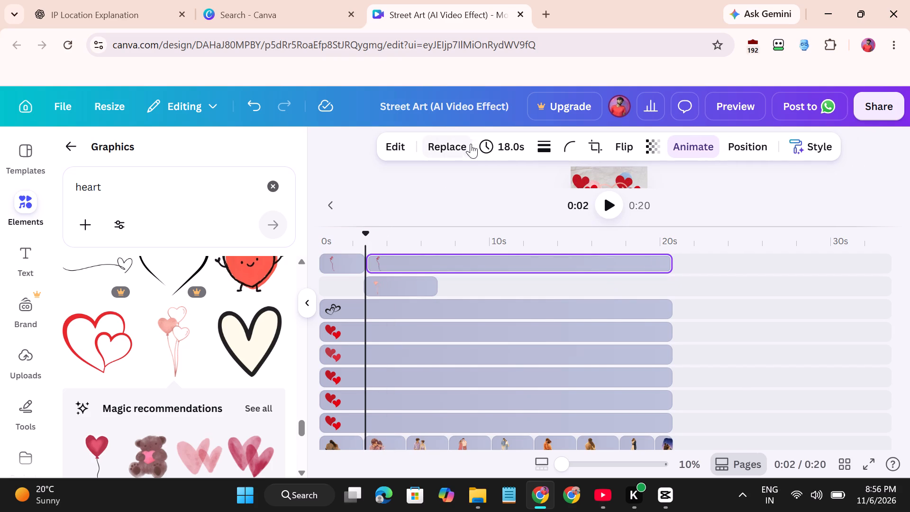
pyautogui.click(437, 253)
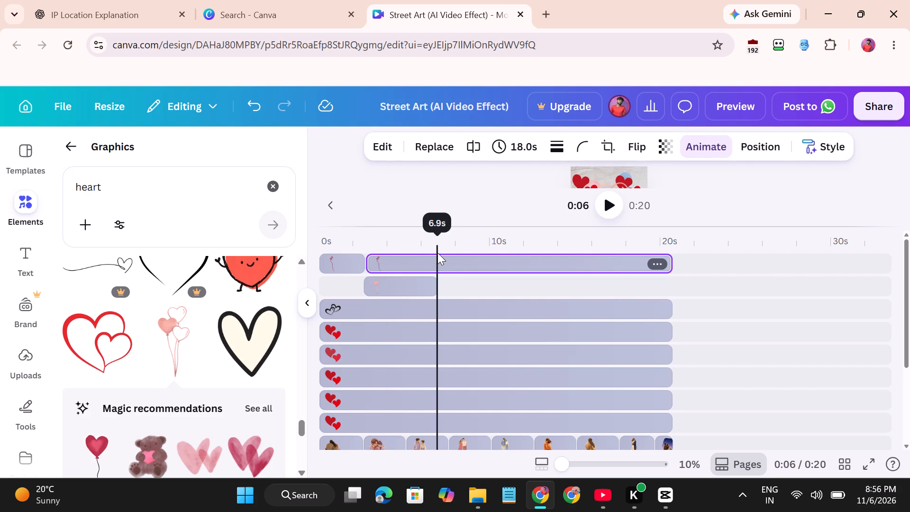
pyautogui.click(482, 141)
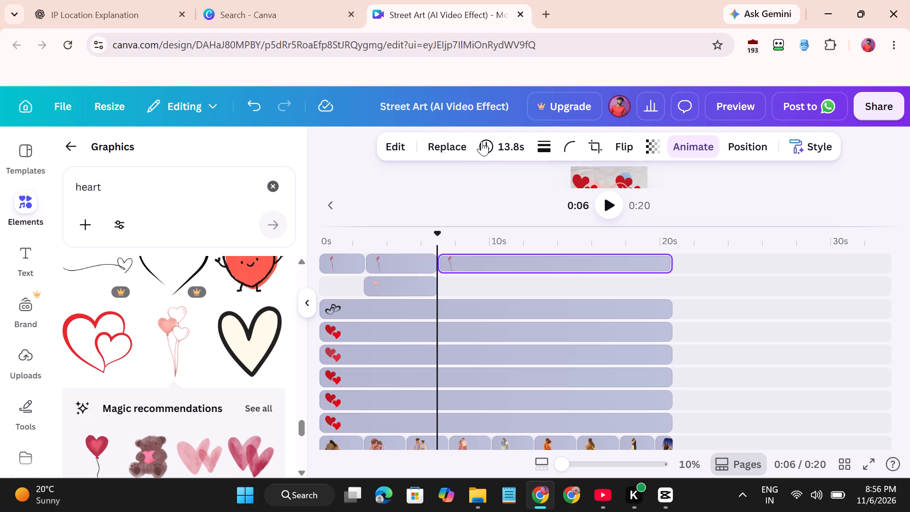
pyautogui.moveTo(400, 268); pyautogui.dragTo(418, 264)
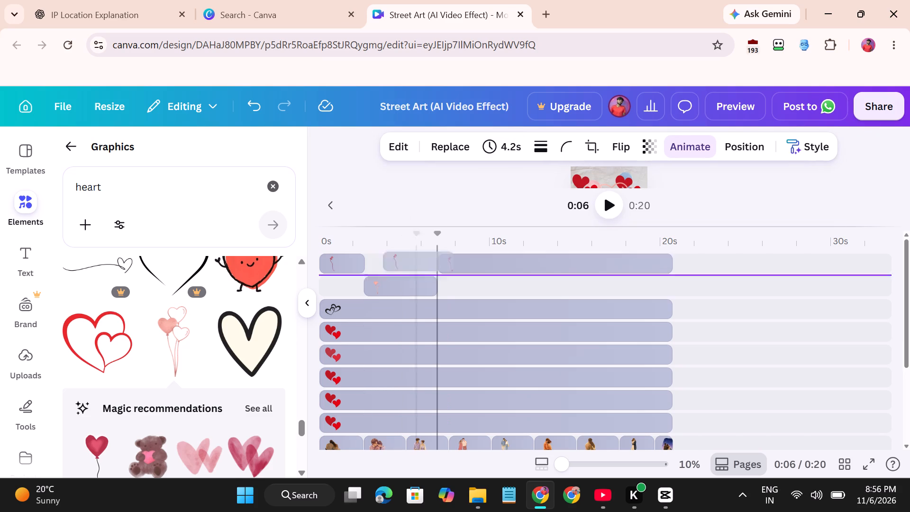
pyautogui.moveTo(418, 264); pyautogui.dragTo(419, 263)
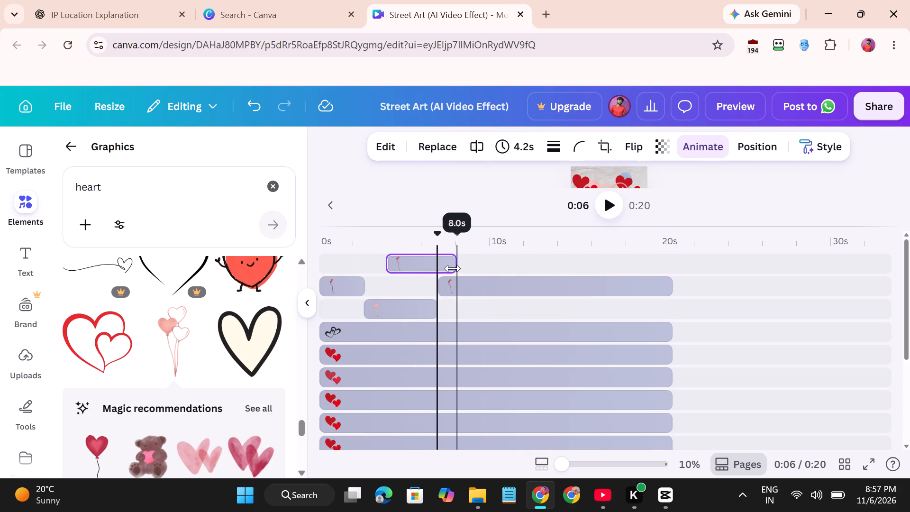
pyautogui.click(420, 262)
pyautogui.click(439, 262)
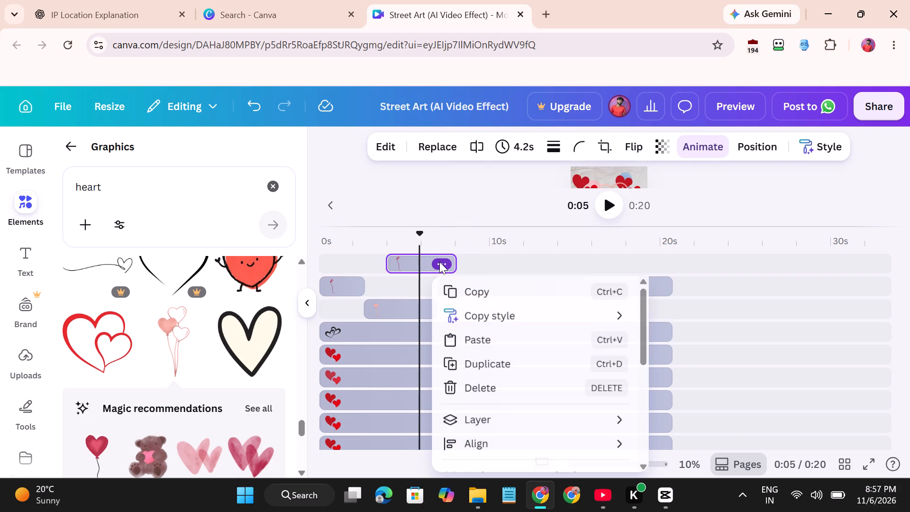
pyautogui.click(483, 384)
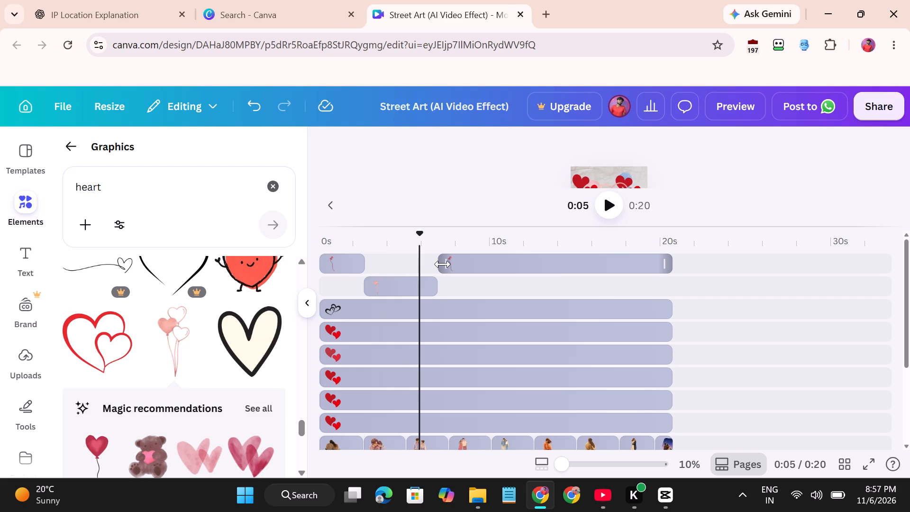
# Apply the Tectonic animation to the pink heart balloon bunch clip.
pyautogui.click(387, 284)
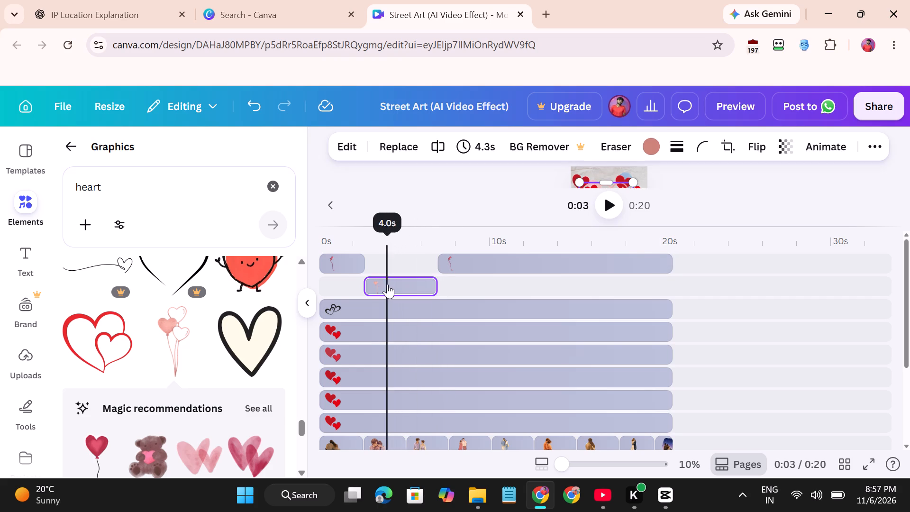
pyautogui.click(823, 140)
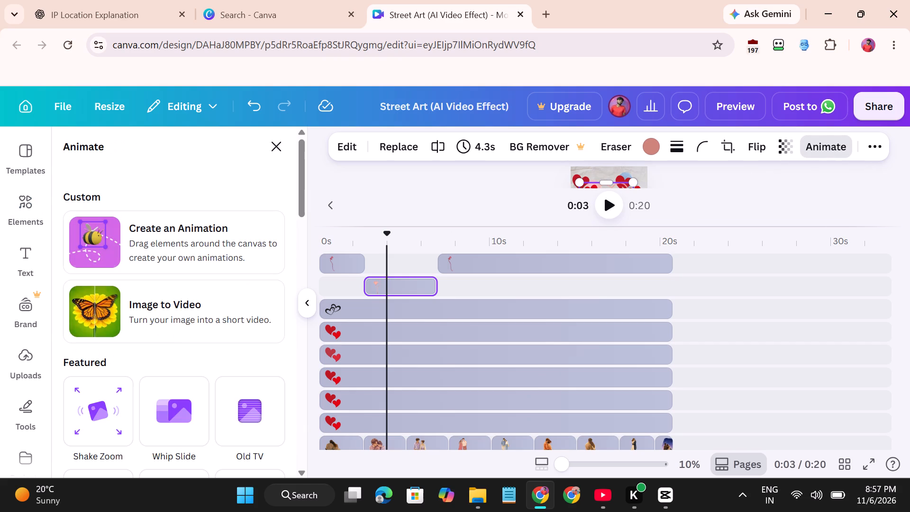
pyautogui.scroll(-1, 173, 314)
pyautogui.scroll(-1, 119, 350)
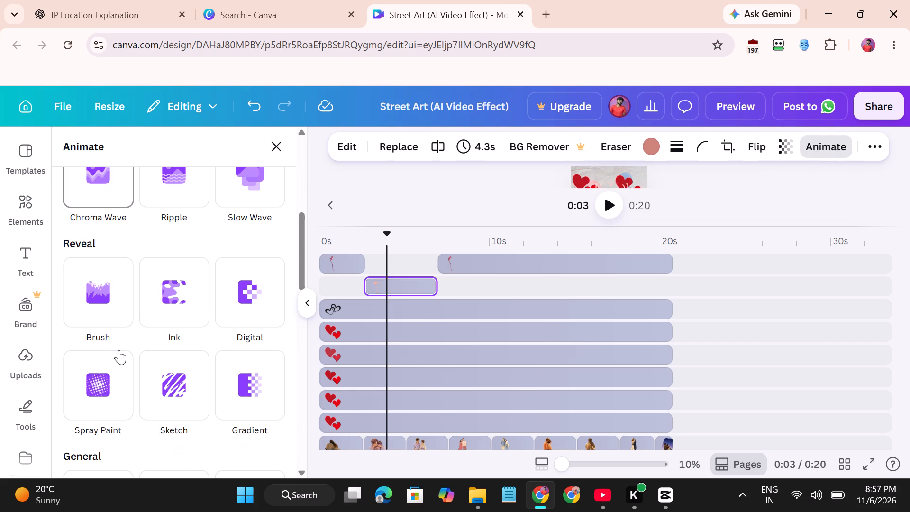
pyautogui.scroll(-3, 107, 380)
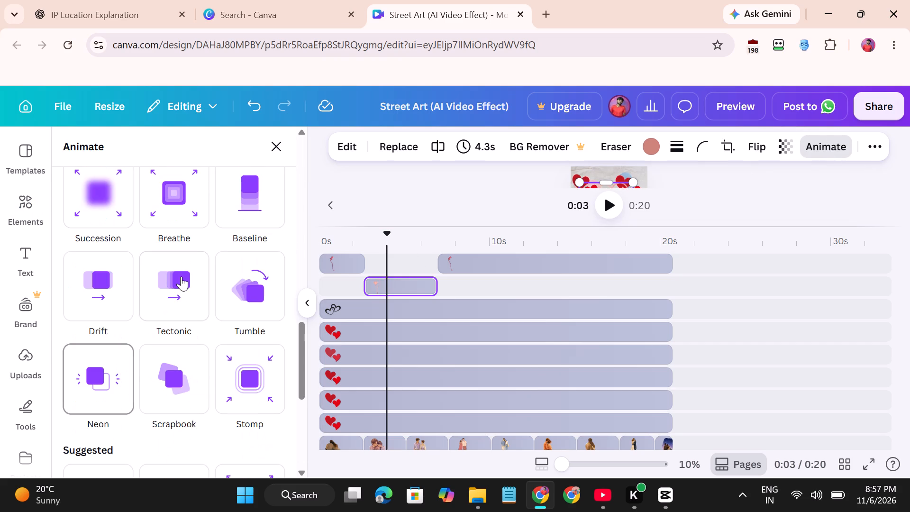
pyautogui.click(181, 276)
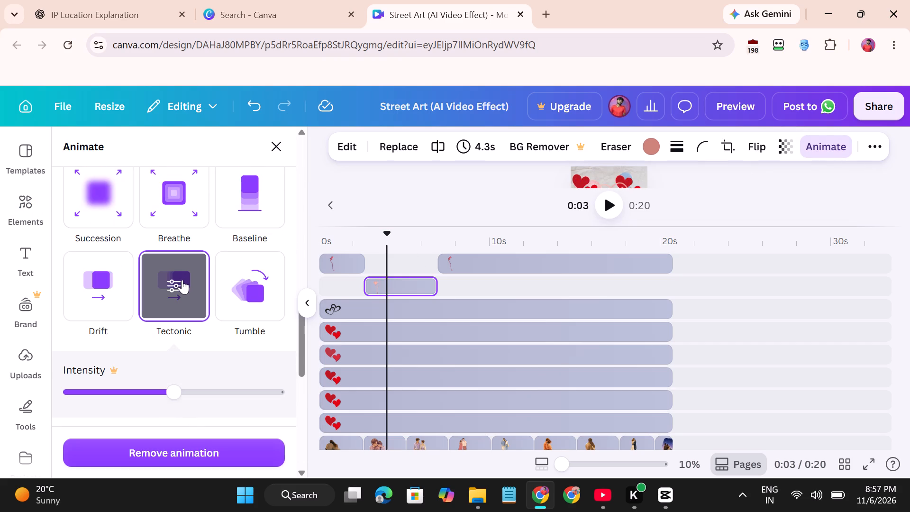
pyautogui.scroll(2, 407, 291)
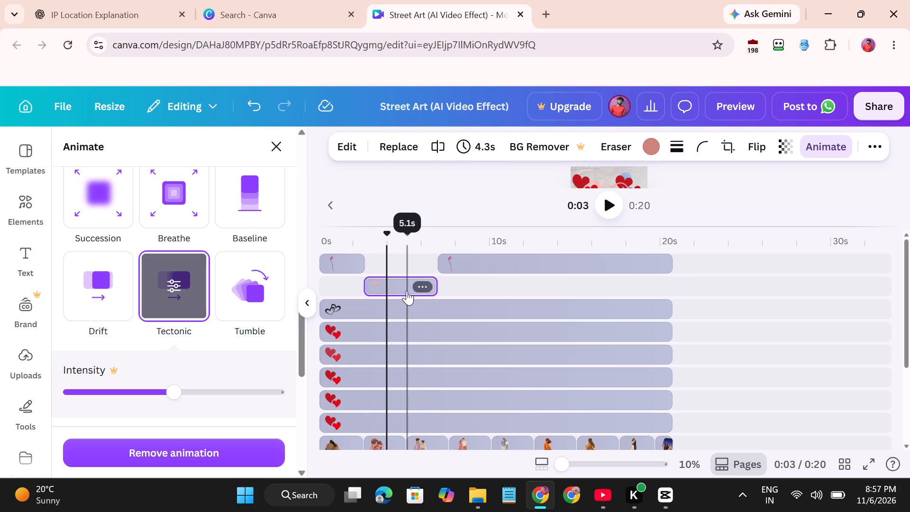
# Split the uppermost red double-heart clip at about 2.7, 5.1 and 7.5 s, where the second, third and fourth couples' clips start.
pyautogui.click(371, 322)
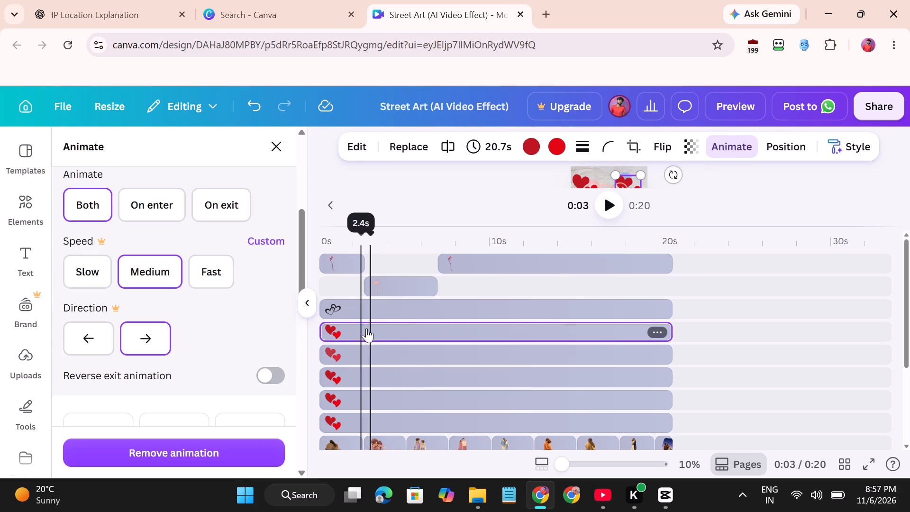
pyautogui.click(366, 320)
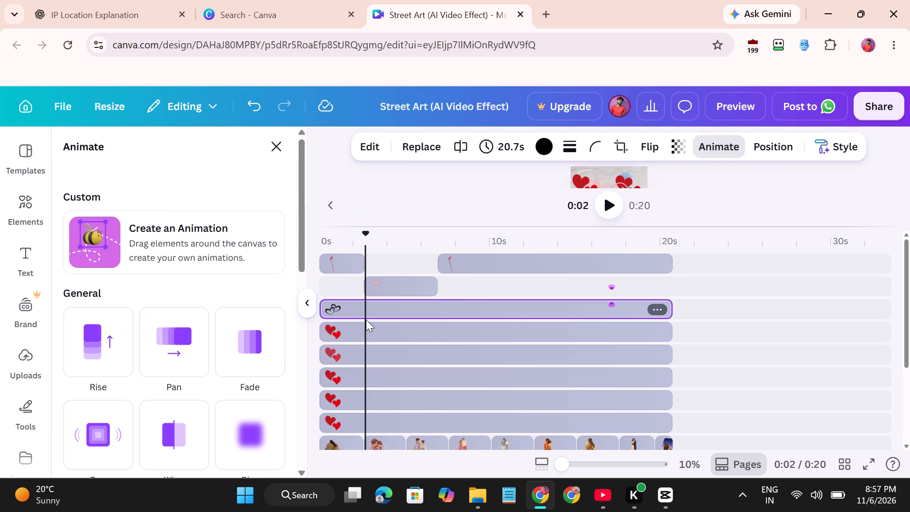
pyautogui.click(360, 332)
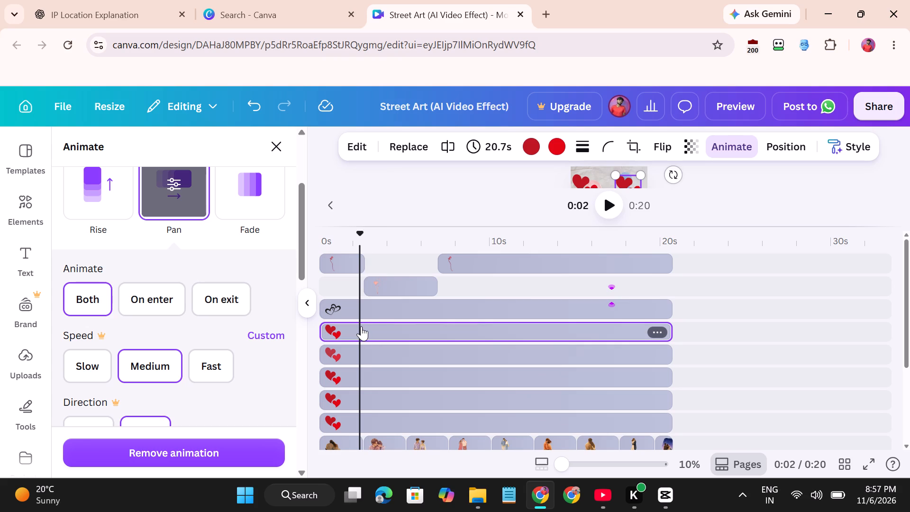
pyautogui.click(361, 326)
pyautogui.click(365, 326)
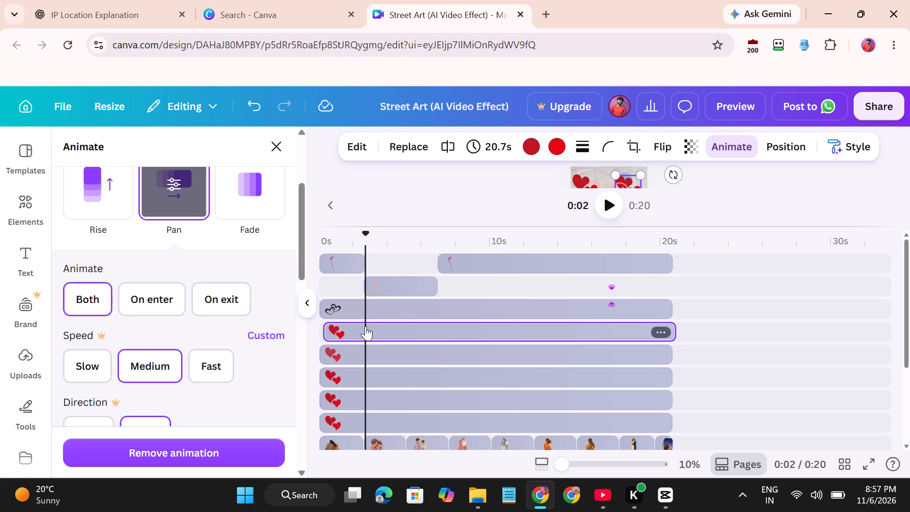
pyautogui.click(449, 144)
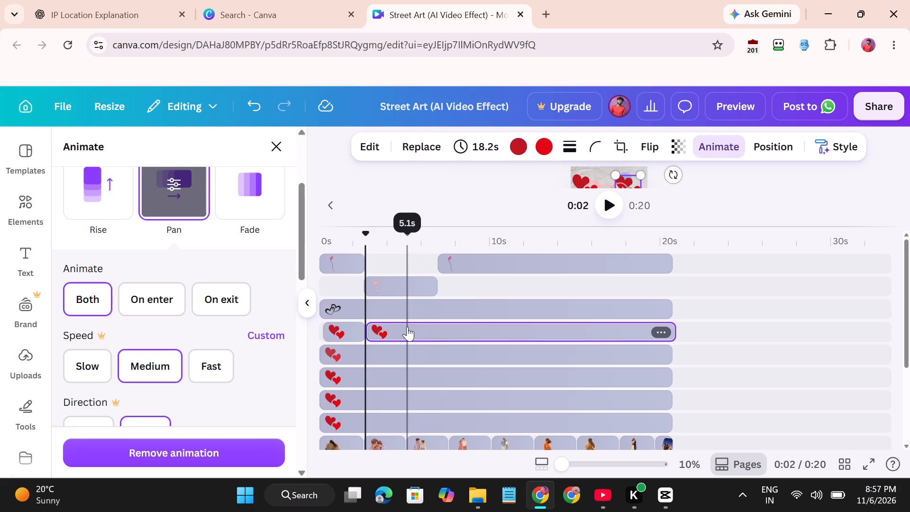
pyautogui.click(407, 327)
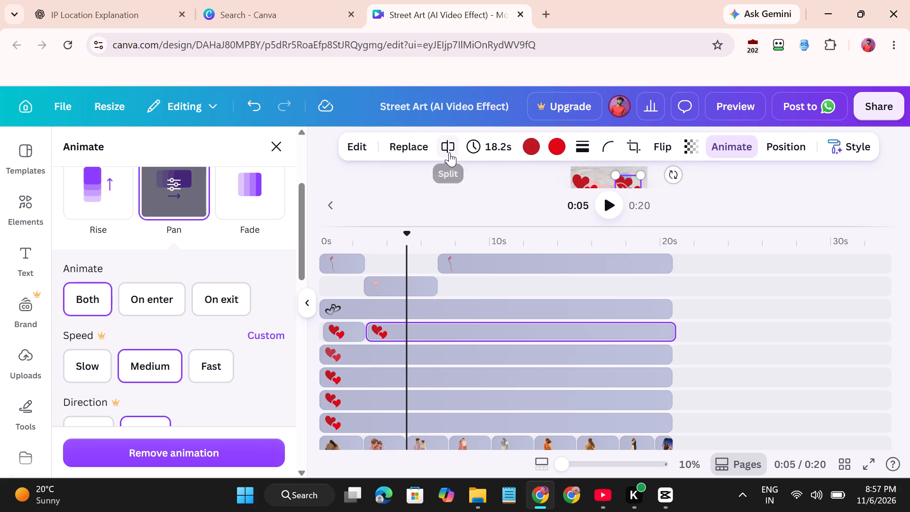
pyautogui.click(449, 152)
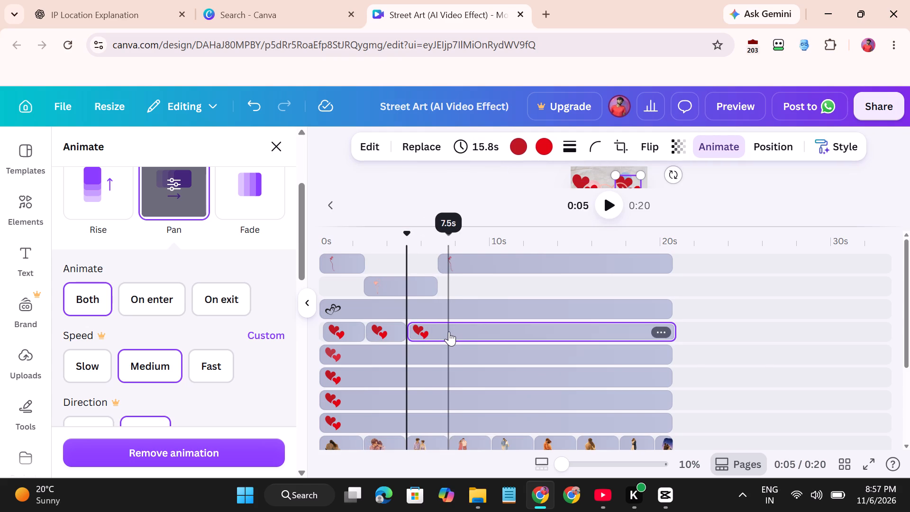
pyautogui.click(449, 331)
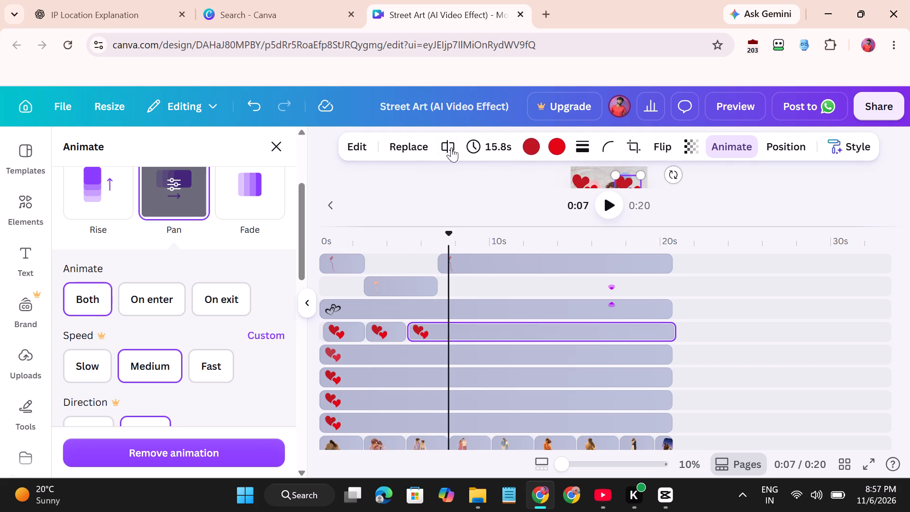
pyautogui.click(452, 138)
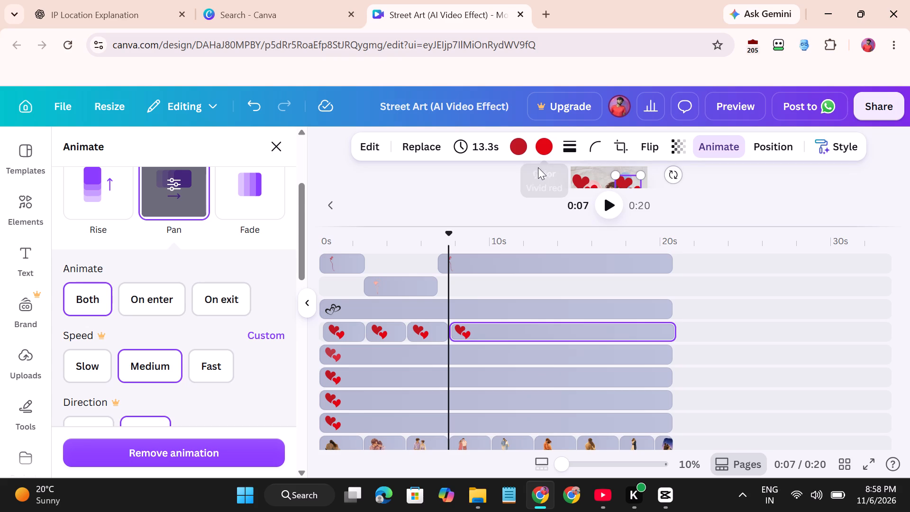
# Split the rest of that red double-heart clip at the remaining couple changes: about 10.1, 12.5, 15.1 and 17.5 s, and at the last couple's start.
pyautogui.click(492, 308)
pyautogui.click(493, 329)
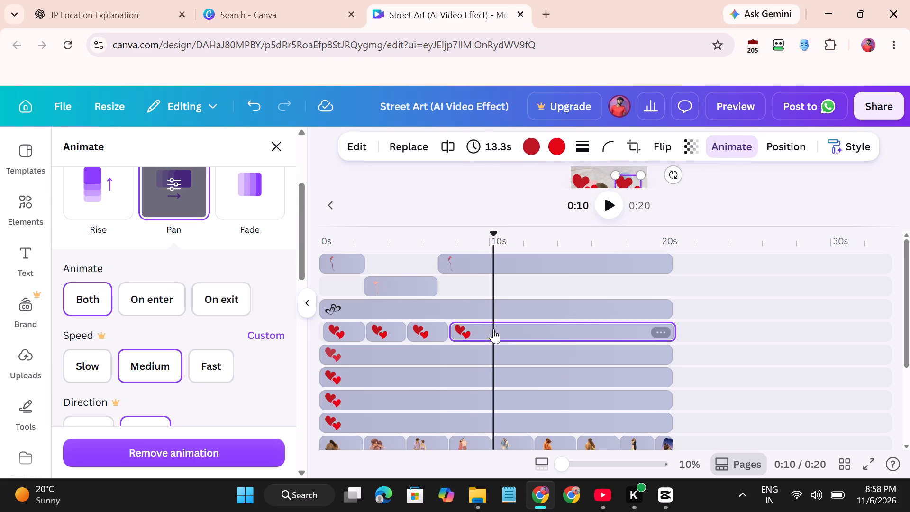
pyautogui.click(444, 142)
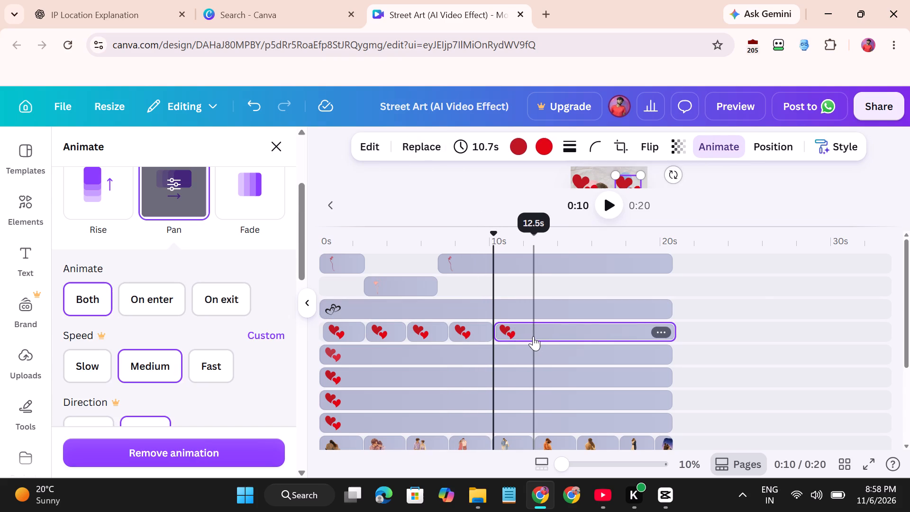
pyautogui.click(533, 336)
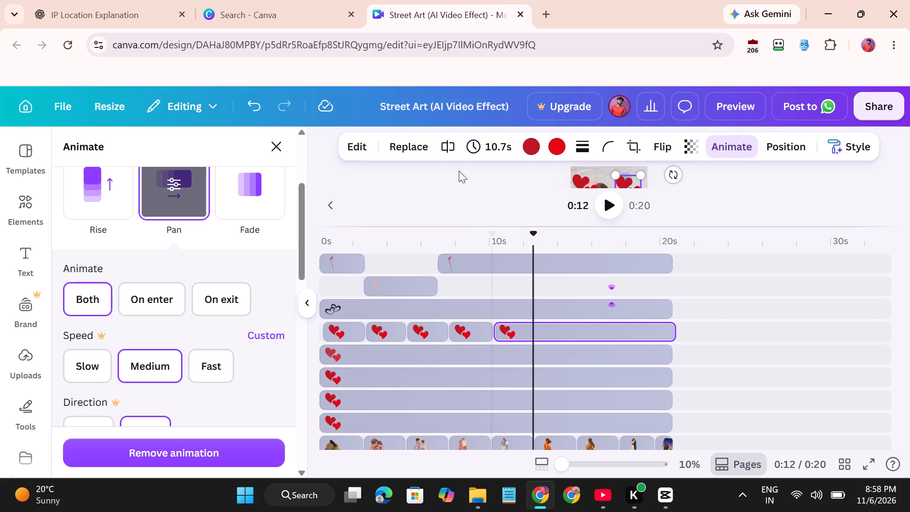
pyautogui.click(445, 150)
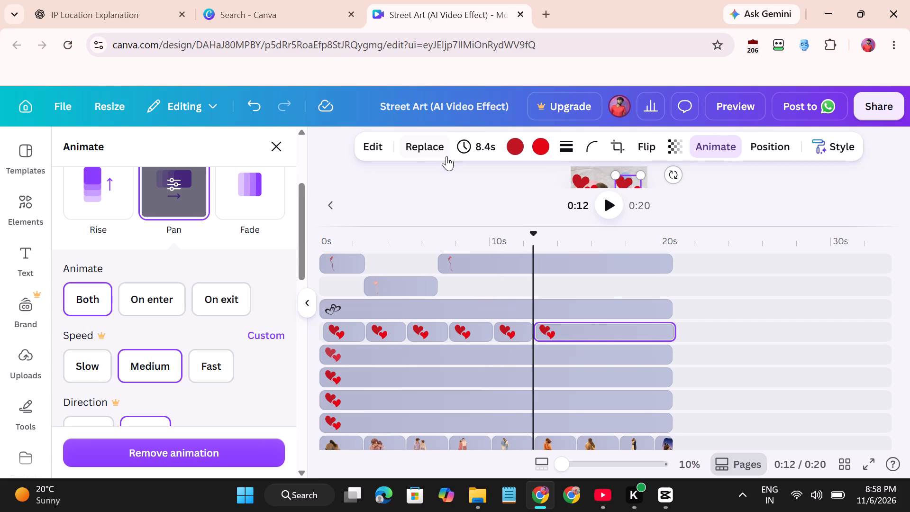
pyautogui.click(577, 320)
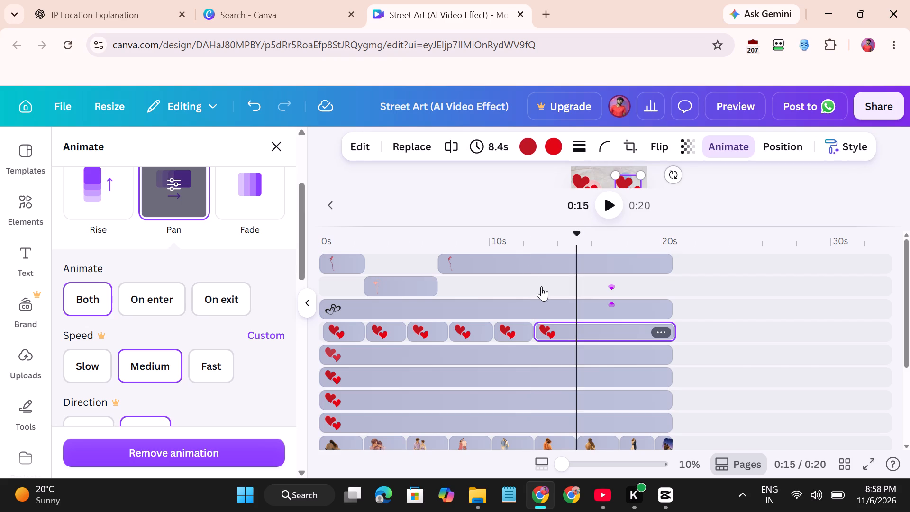
pyautogui.click(445, 149)
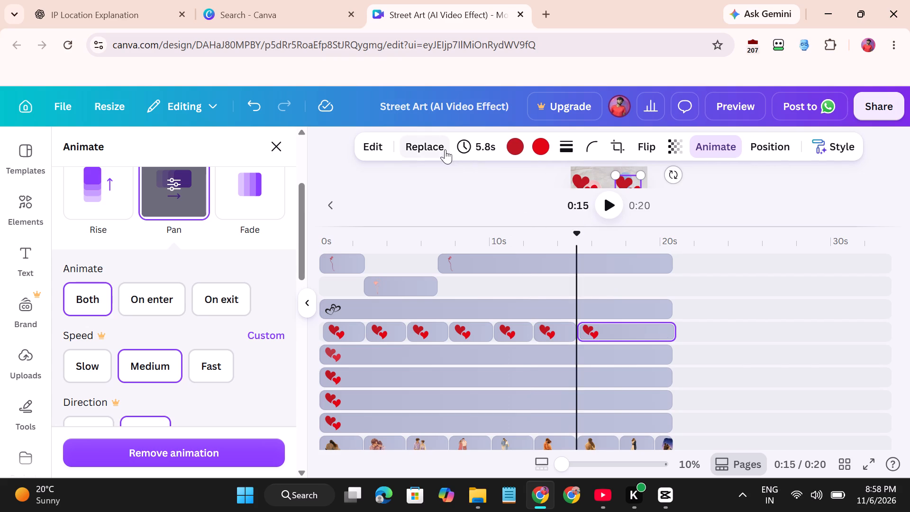
pyautogui.click(619, 331)
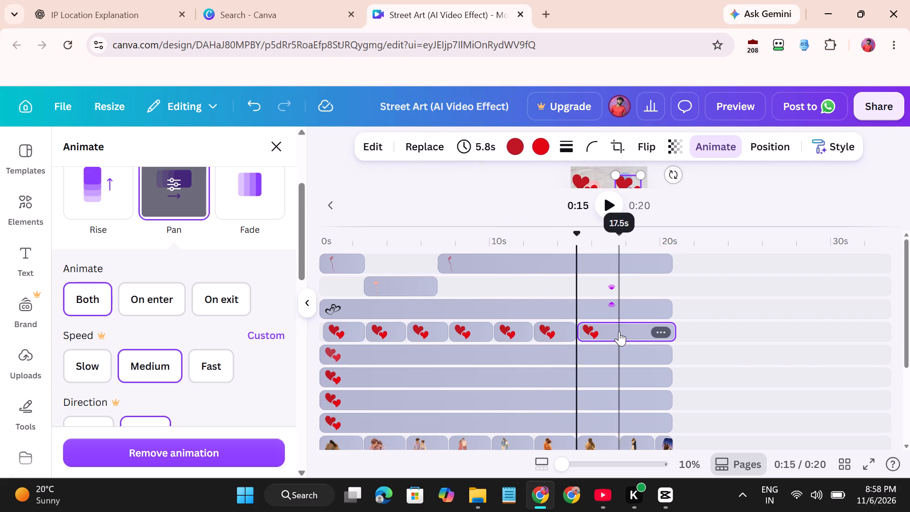
pyautogui.click(457, 140)
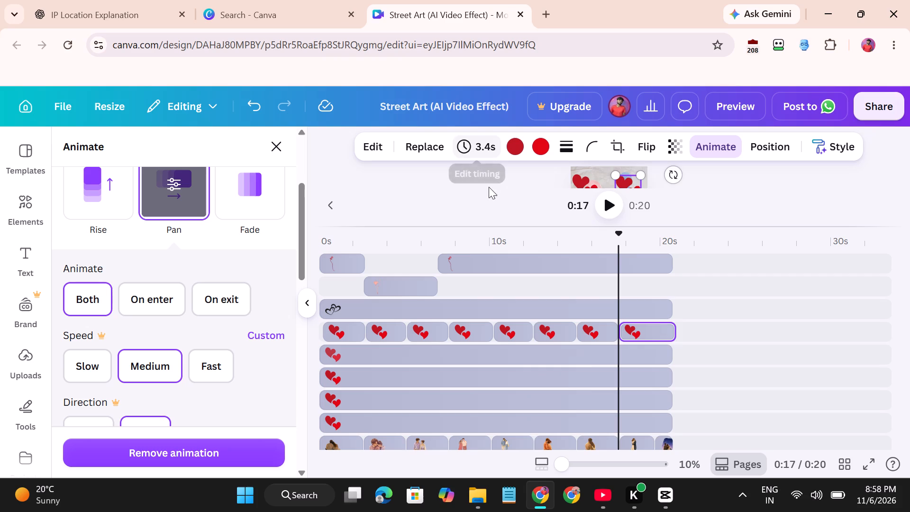
pyautogui.click(655, 327)
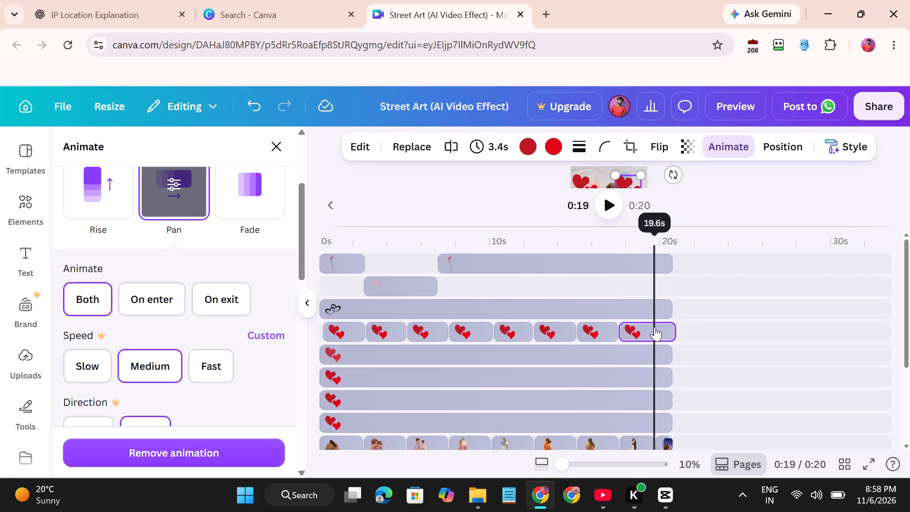
pyautogui.click(451, 144)
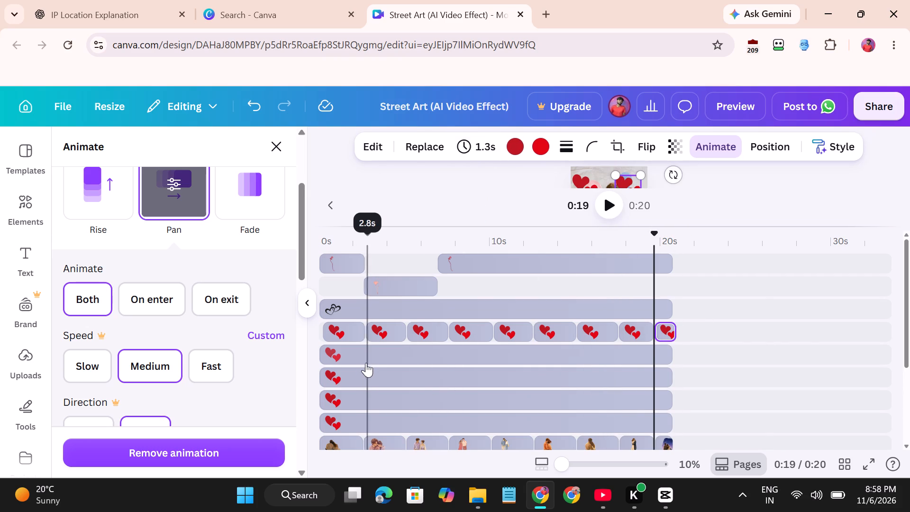
# Split the second red double-heart clip, just below the already split one, at about 2.6, 5.0 and 7.5 s.
pyautogui.click(364, 366)
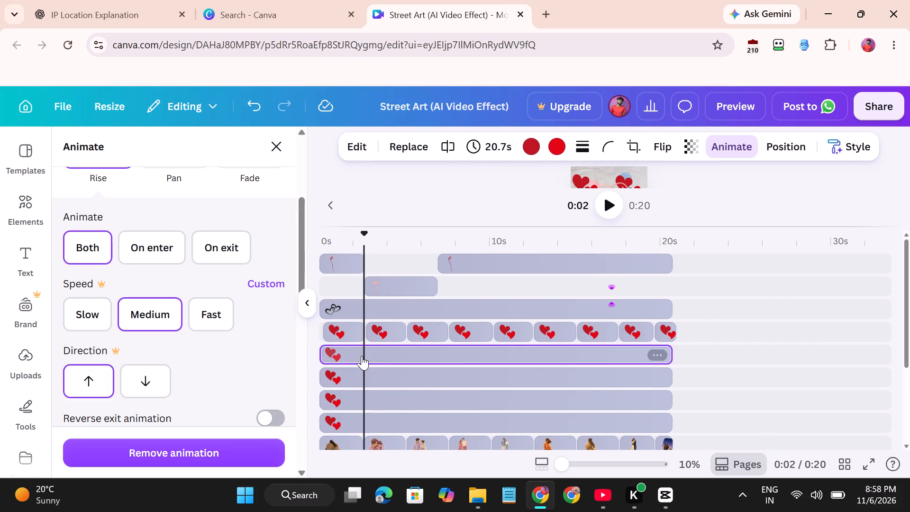
pyautogui.click(450, 145)
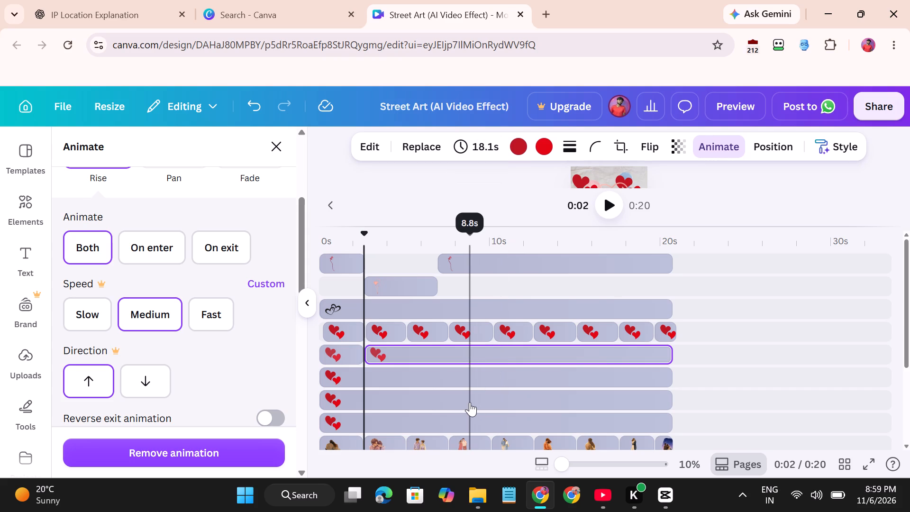
pyautogui.click(405, 333)
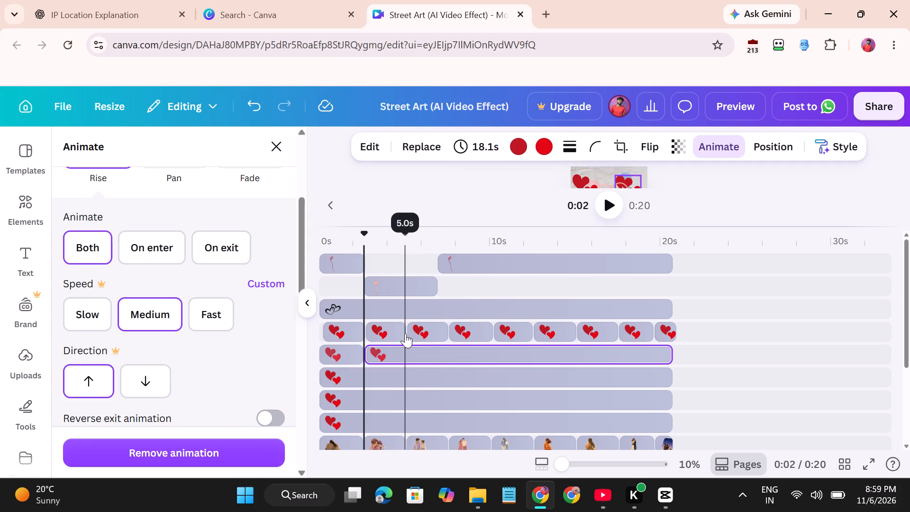
pyautogui.click(404, 353)
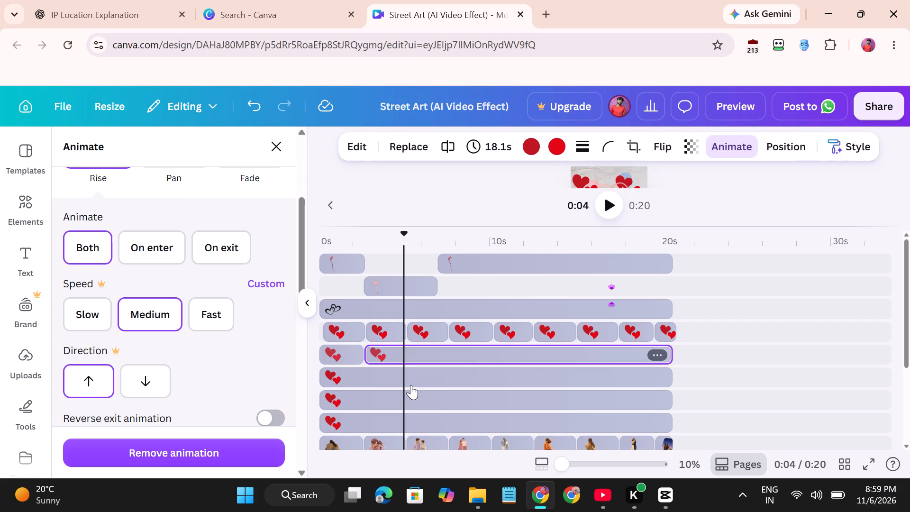
pyautogui.click(447, 143)
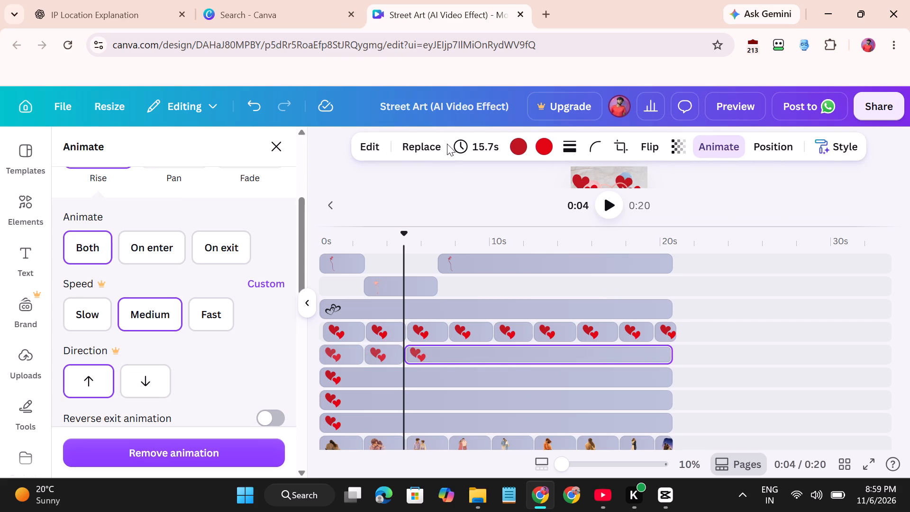
pyautogui.click(449, 319)
pyautogui.click(447, 346)
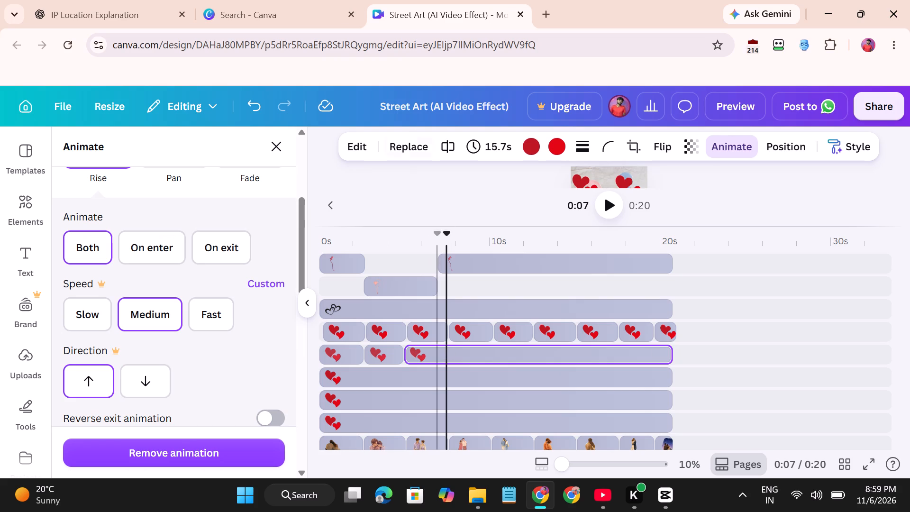
pyautogui.click(446, 141)
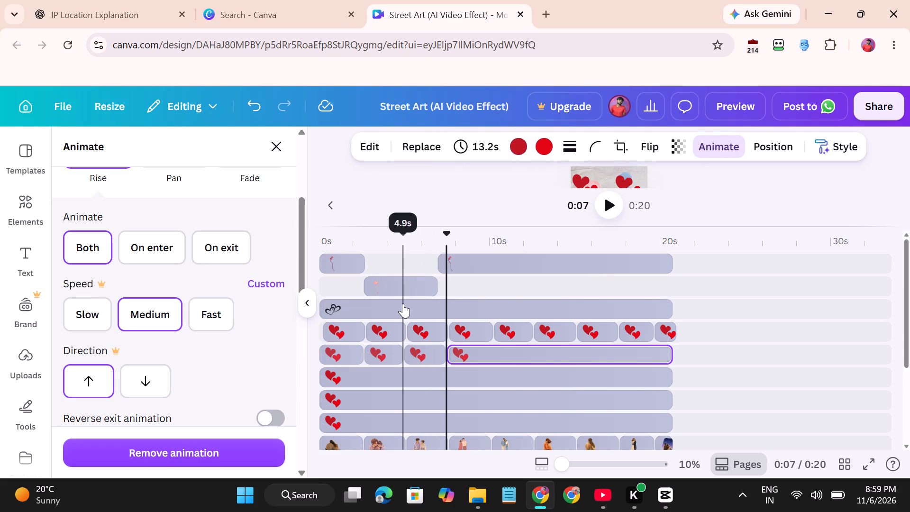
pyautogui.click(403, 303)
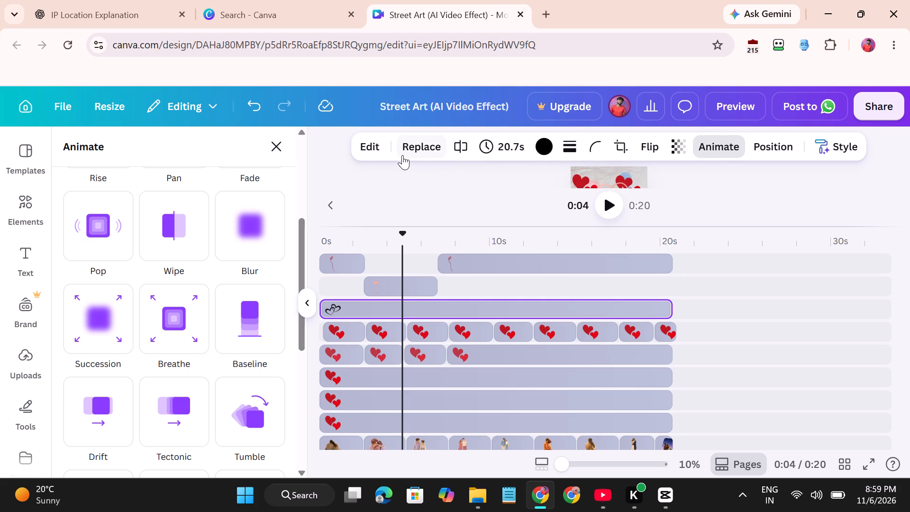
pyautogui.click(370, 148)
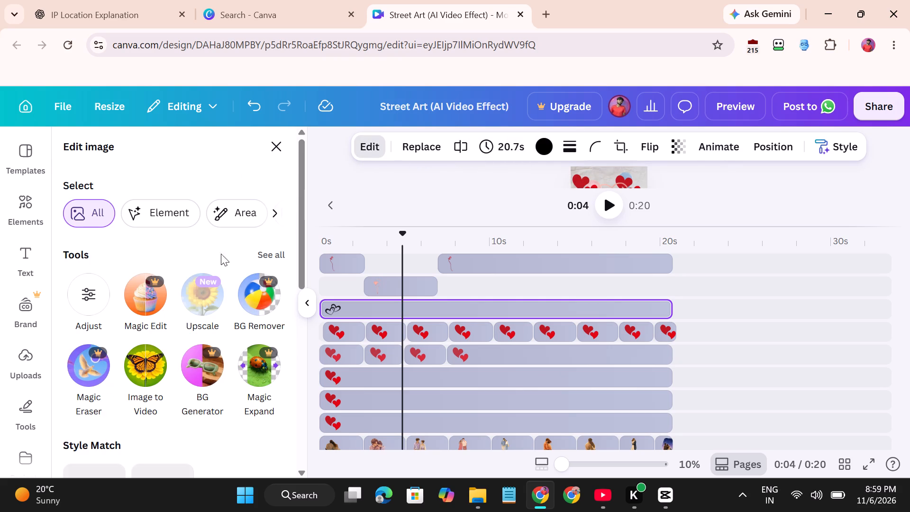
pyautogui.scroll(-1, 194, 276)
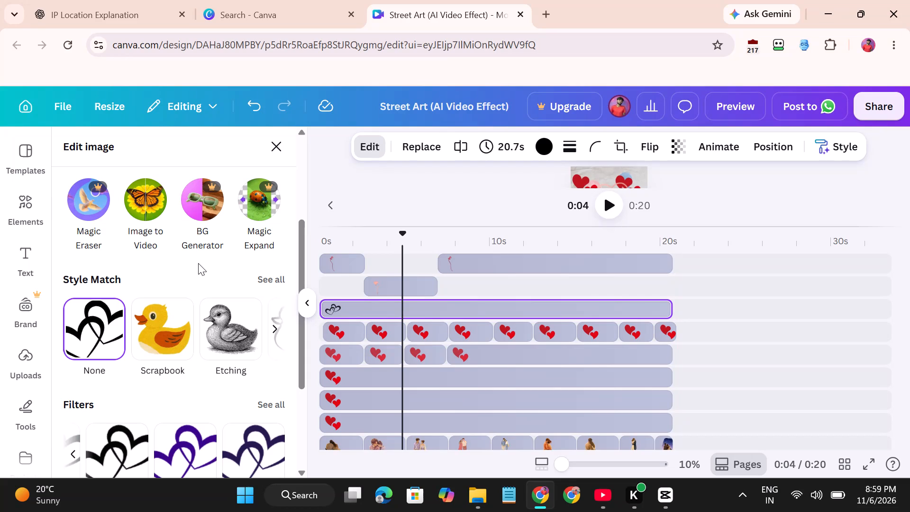
# Split the rest of the second red double-heart clip at the remaining couple changes: about 10.0, 12.5, 15.0, 17.5 and 19.7 s.
pyautogui.click(492, 340)
pyautogui.click(489, 350)
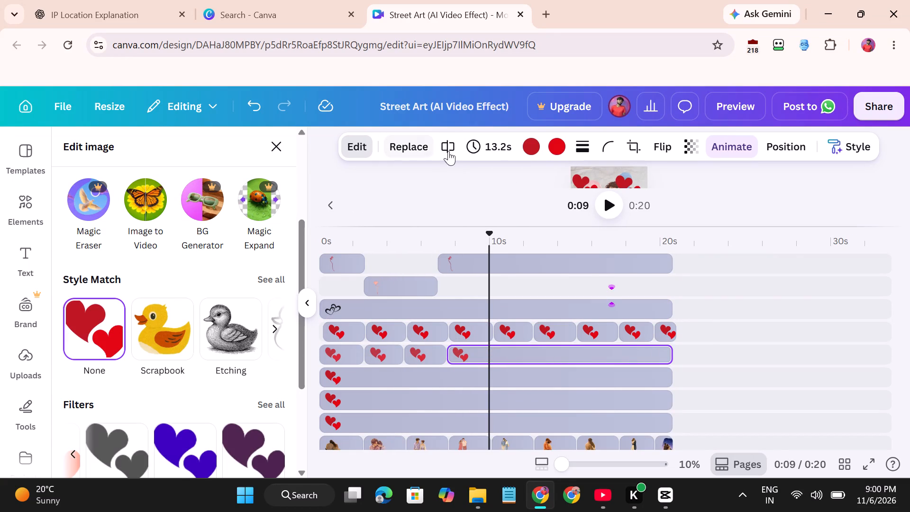
pyautogui.click(449, 148)
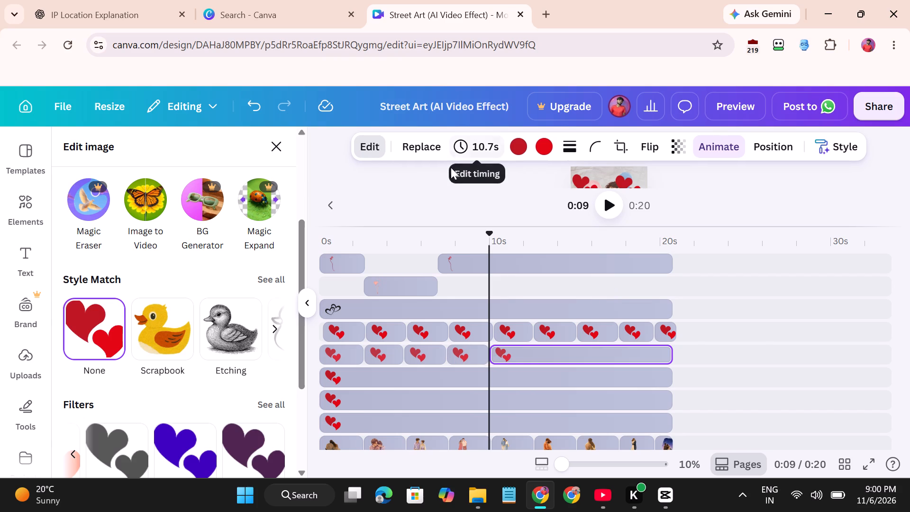
pyautogui.click(534, 354)
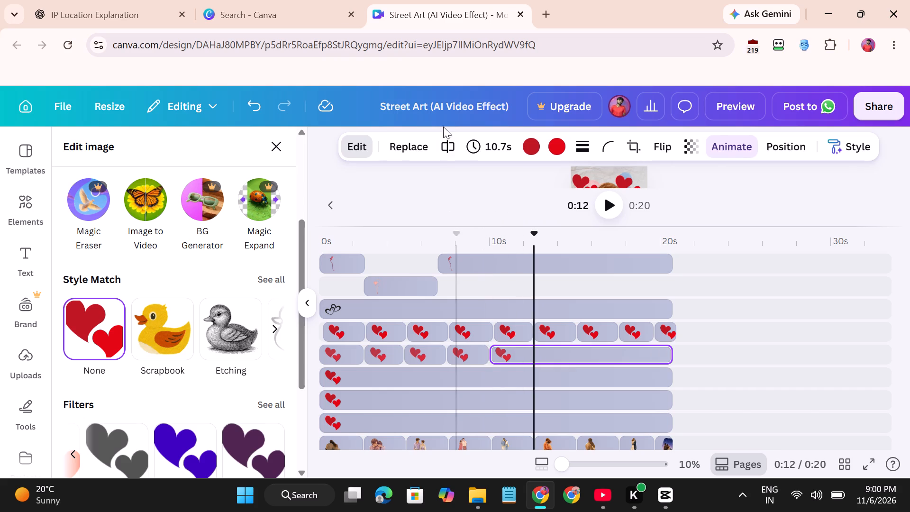
pyautogui.click(449, 144)
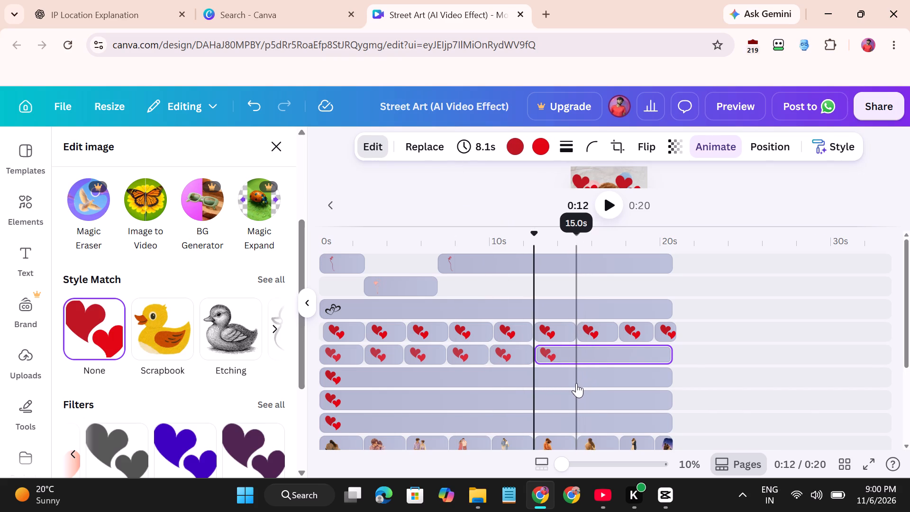
pyautogui.click(576, 383)
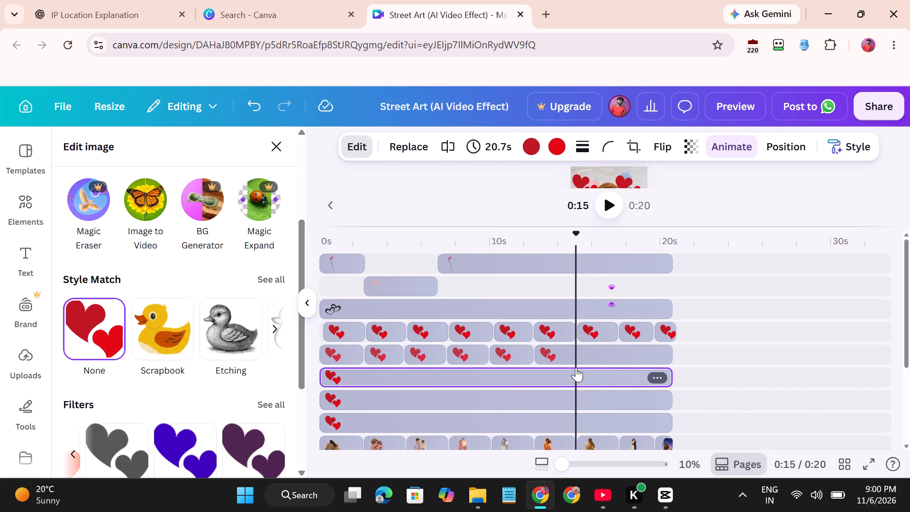
pyautogui.click(577, 351)
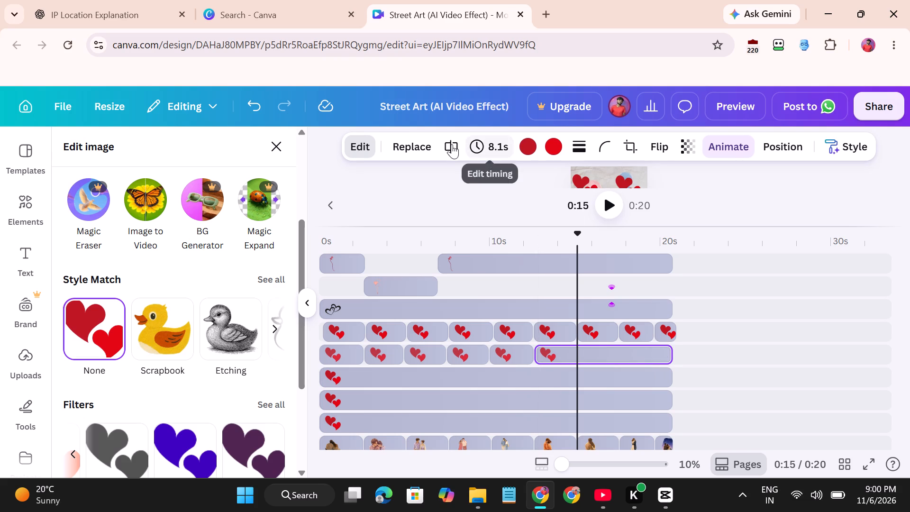
pyautogui.click(451, 144)
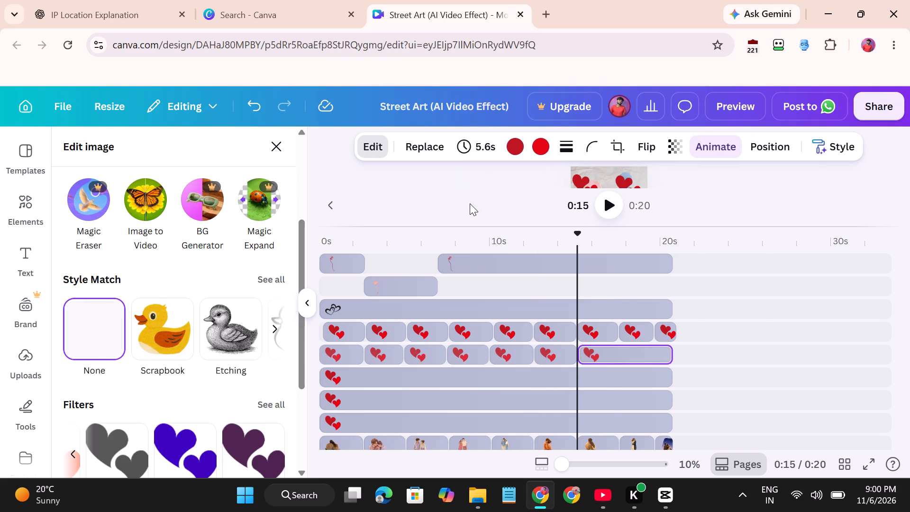
pyautogui.click(619, 358)
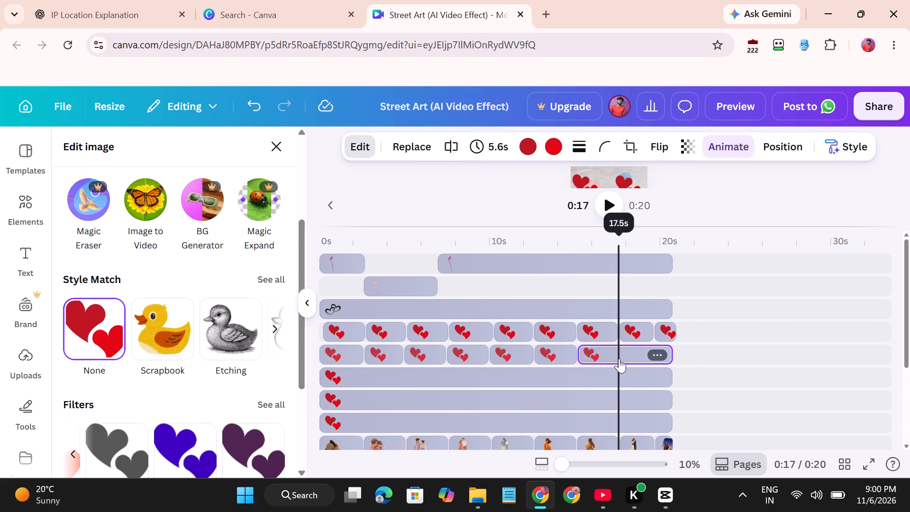
pyautogui.click(449, 148)
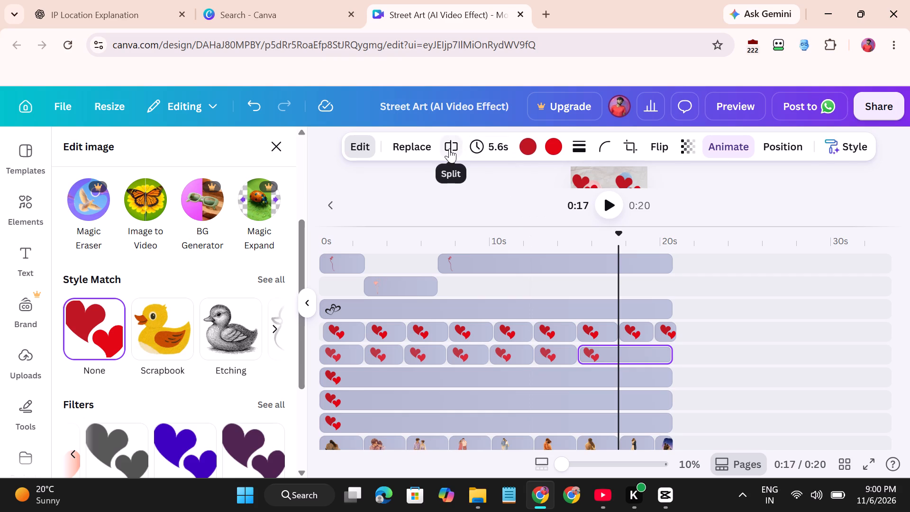
pyautogui.click(656, 369)
pyautogui.click(655, 352)
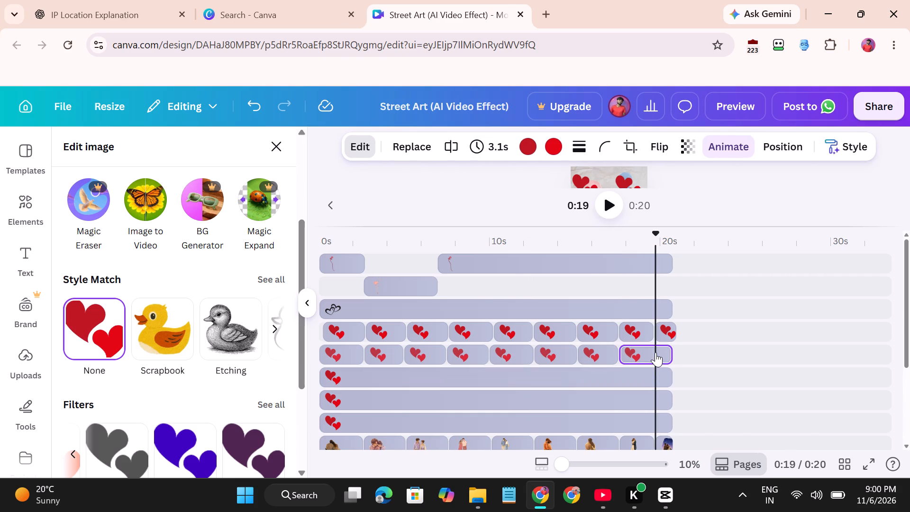
pyautogui.click(453, 145)
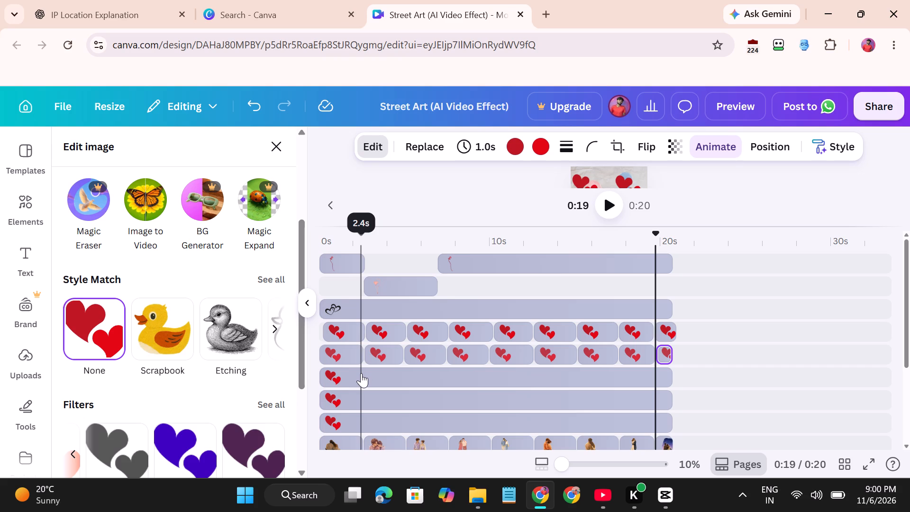
# Split the third red double-heart clip at about 2.5, 5.0 and 7.5 s, where the second, third and fourth couples' clips start.
pyautogui.click(363, 373)
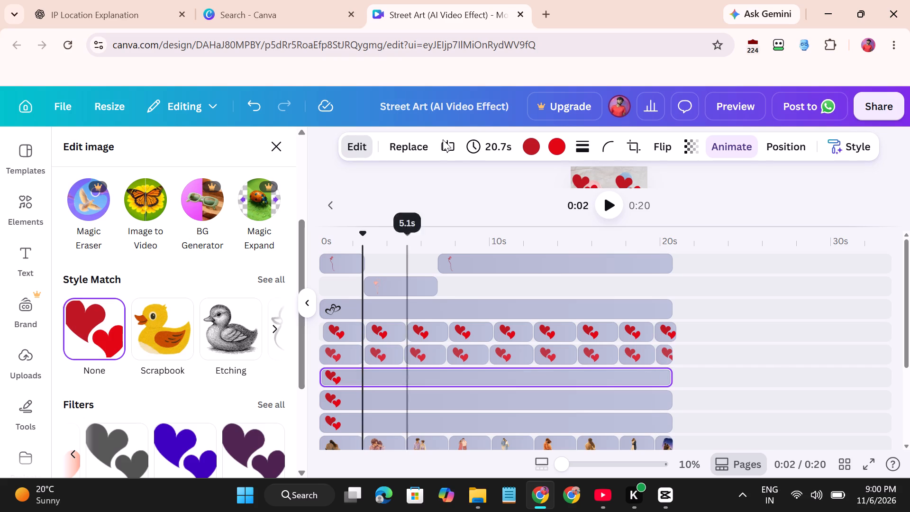
pyautogui.click(456, 147)
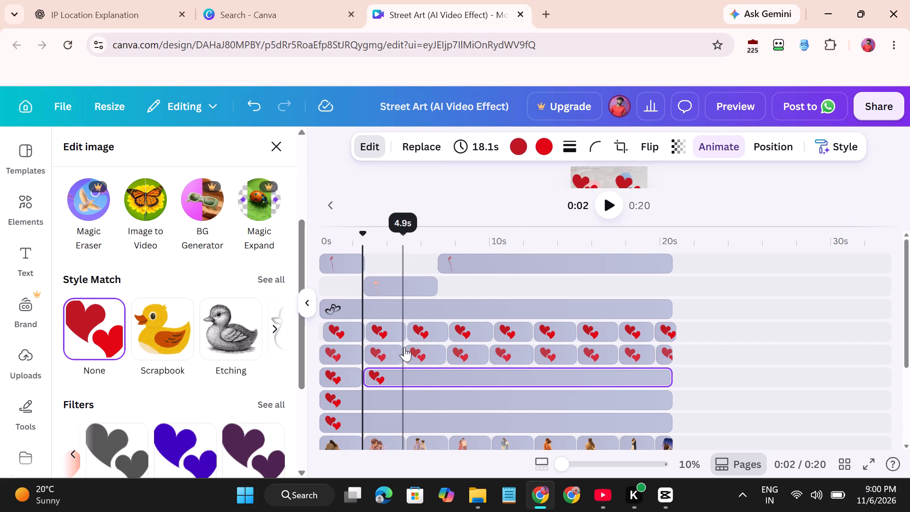
pyautogui.click(406, 376)
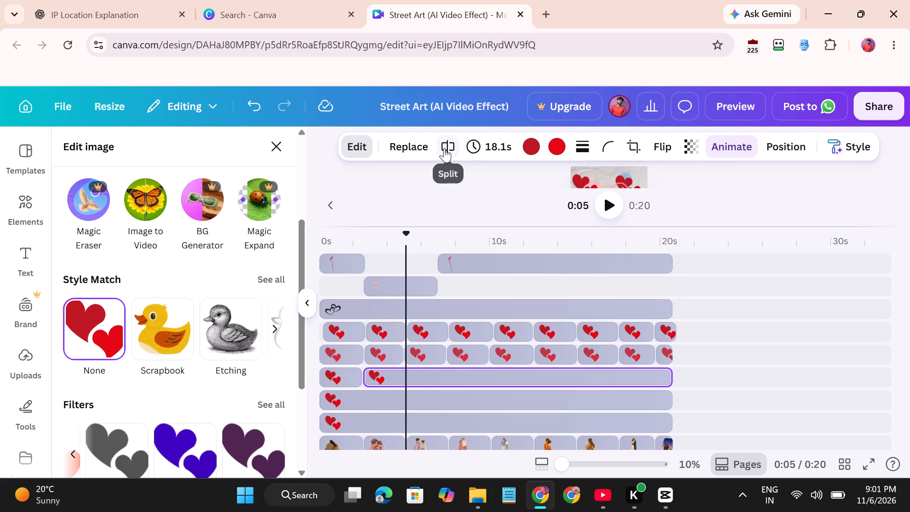
pyautogui.click(444, 148)
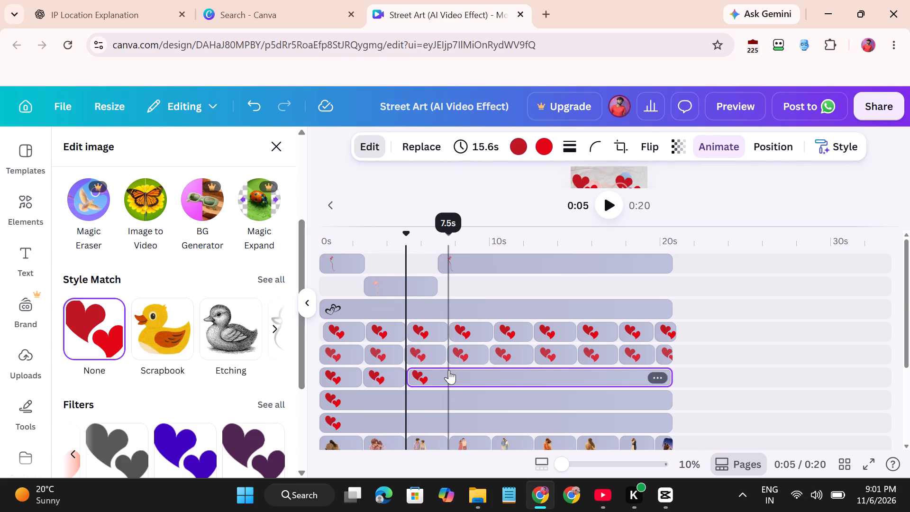
pyautogui.click(449, 370)
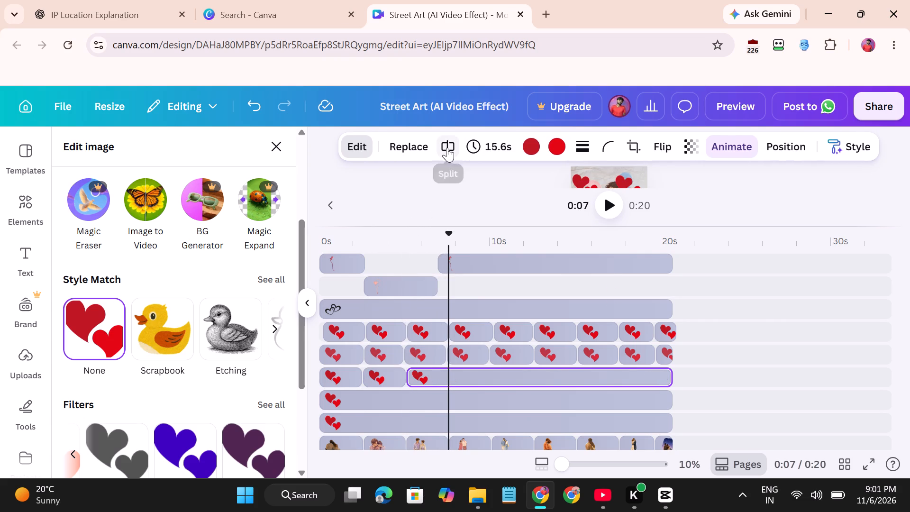
pyautogui.click(446, 148)
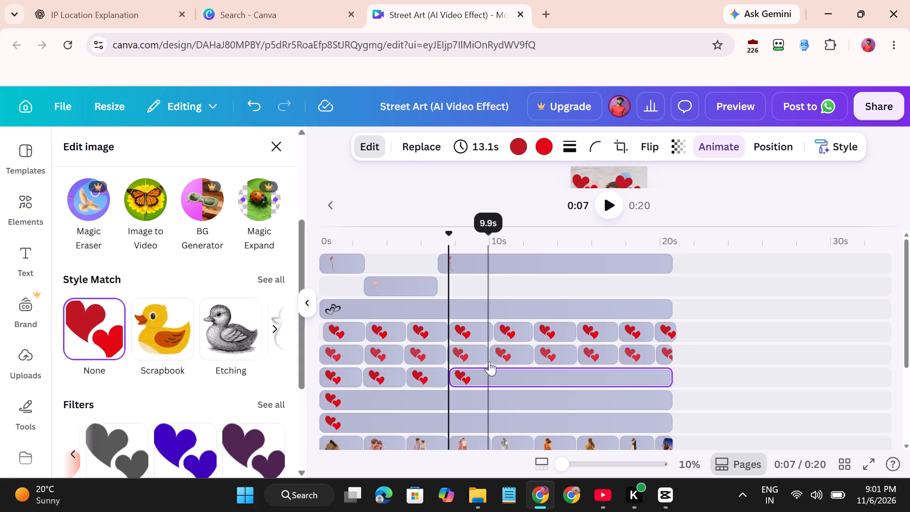
# Split the rest of the third red double-heart clip at the remaining couple changes: about 10.1, 12.7, 15.0, 17.5 and 19.7 s.
pyautogui.click(492, 366)
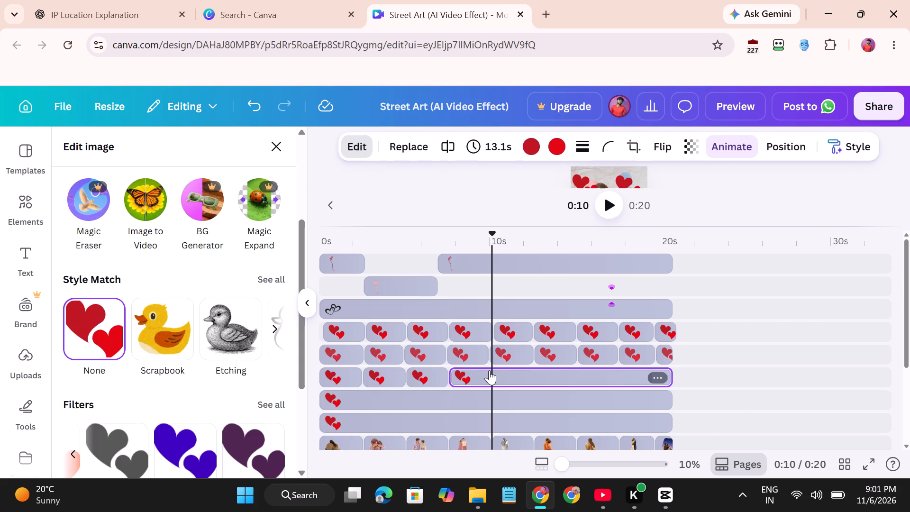
pyautogui.click(445, 148)
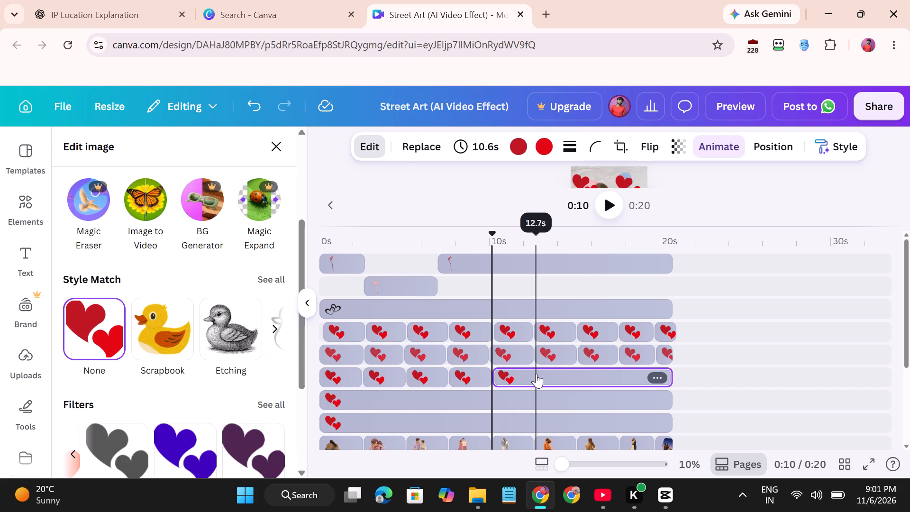
pyautogui.click(536, 374)
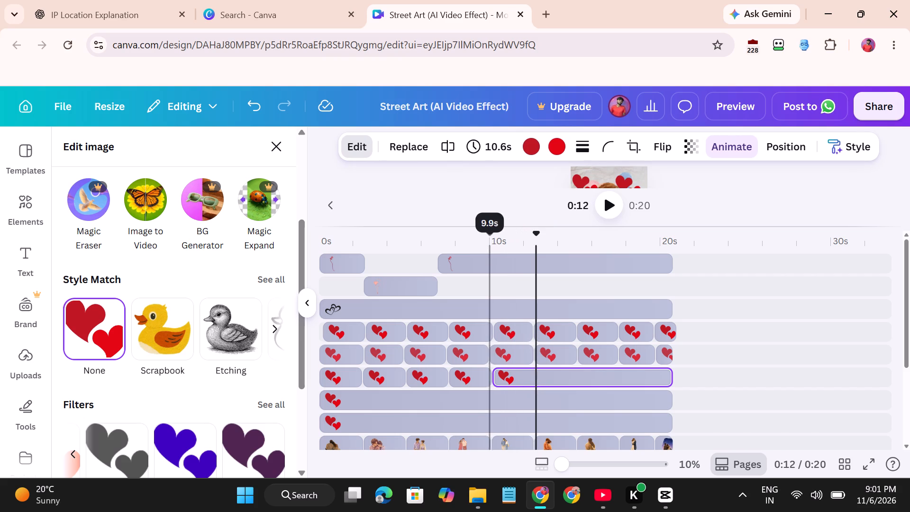
pyautogui.click(446, 139)
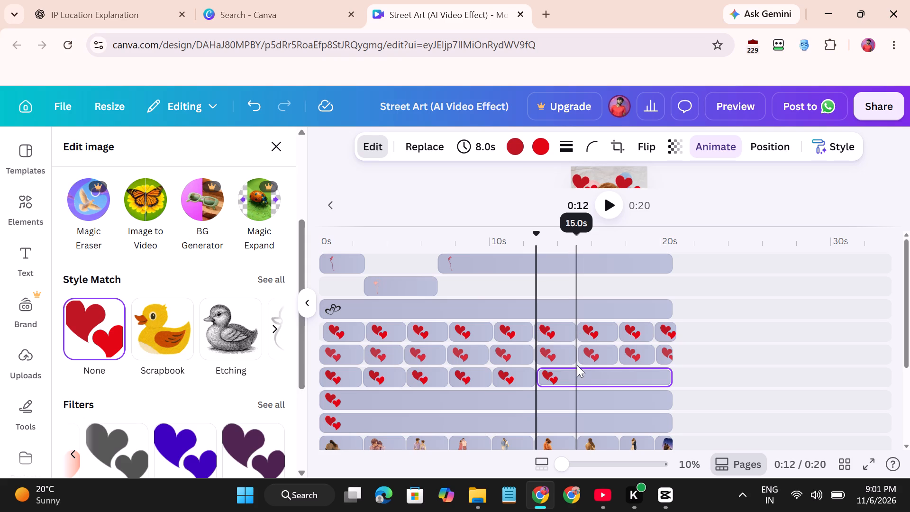
pyautogui.click(577, 369)
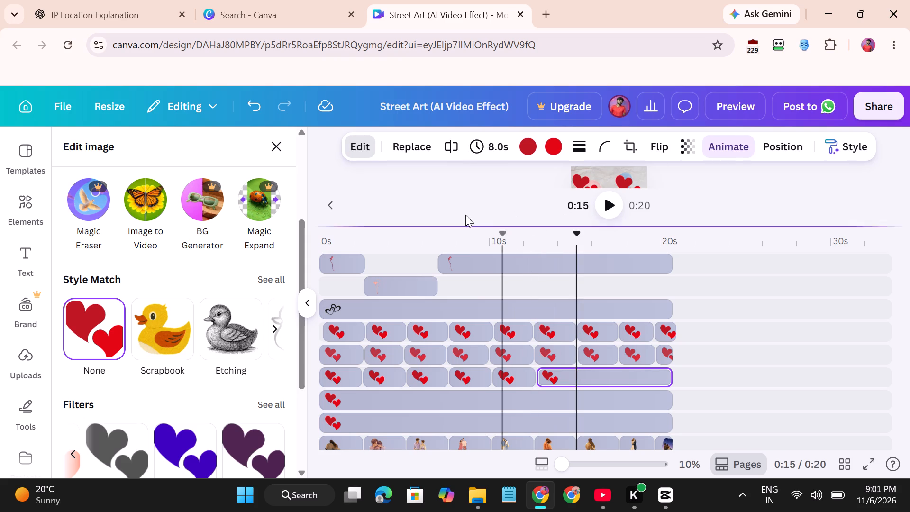
pyautogui.click(451, 148)
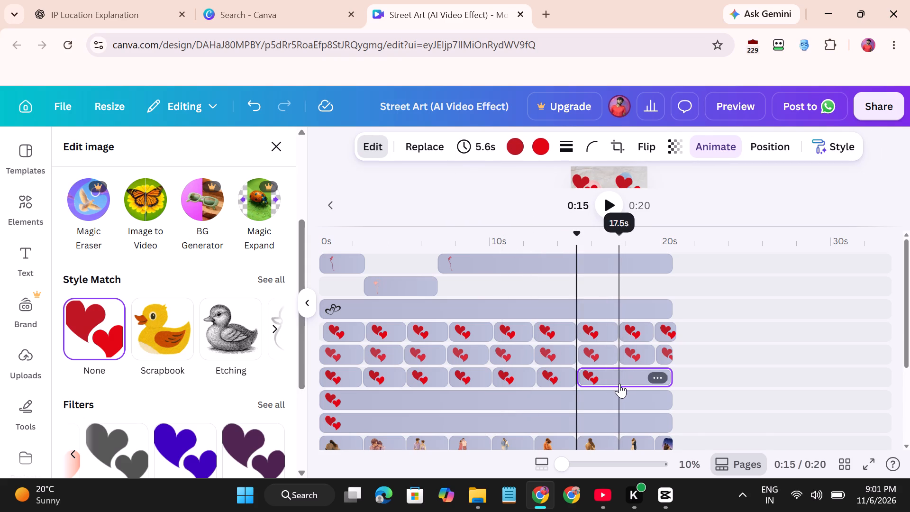
pyautogui.click(619, 384)
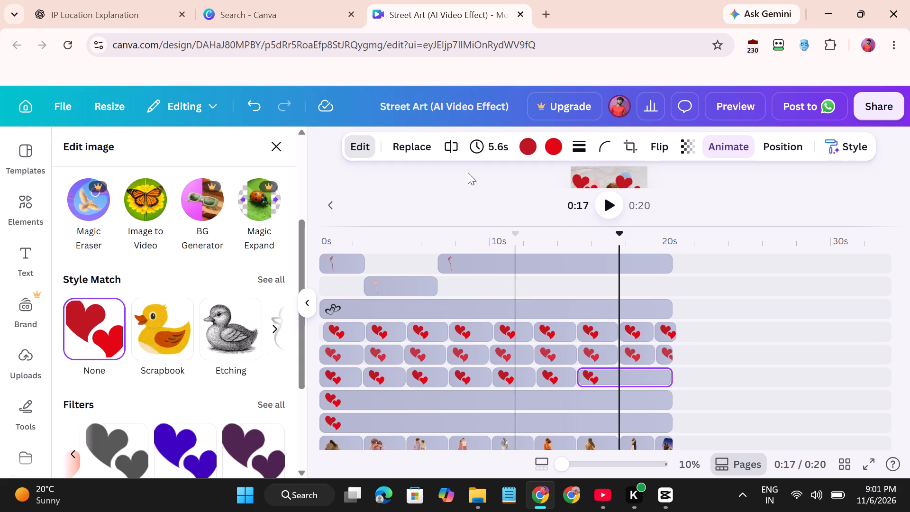
pyautogui.click(449, 149)
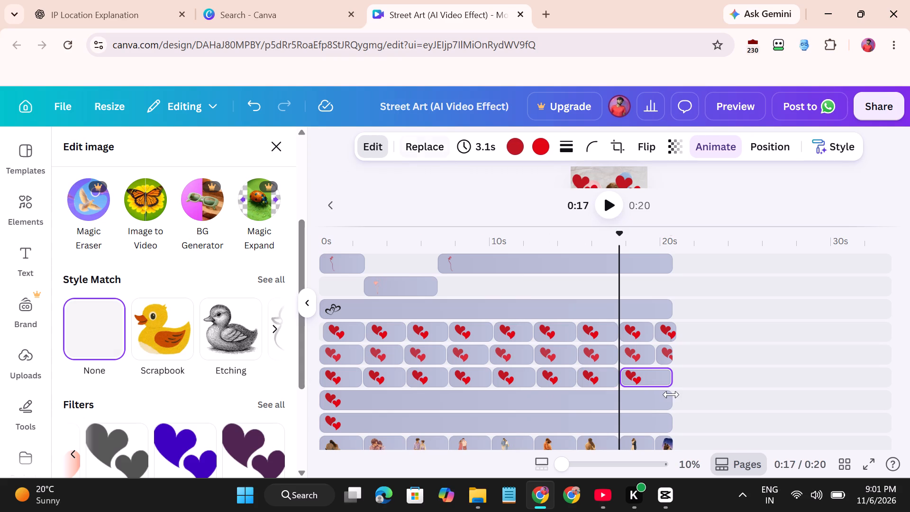
pyautogui.click(655, 369)
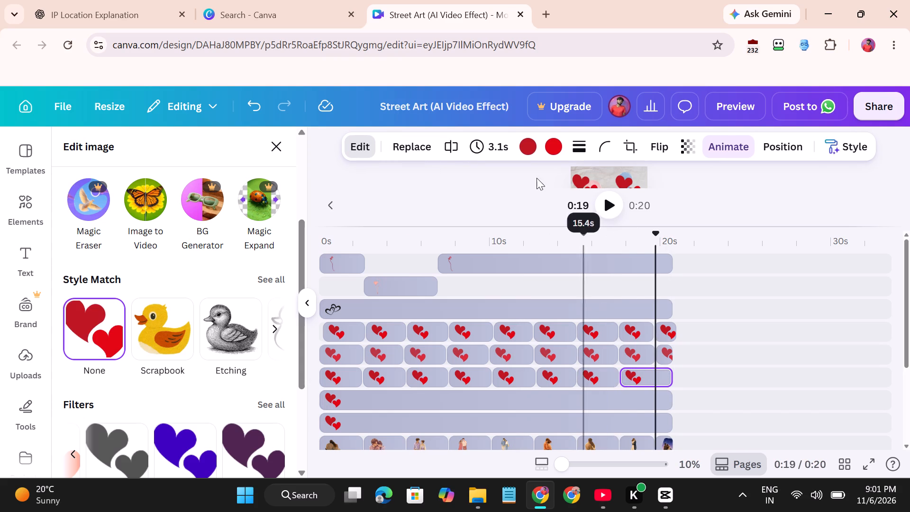
pyautogui.click(452, 146)
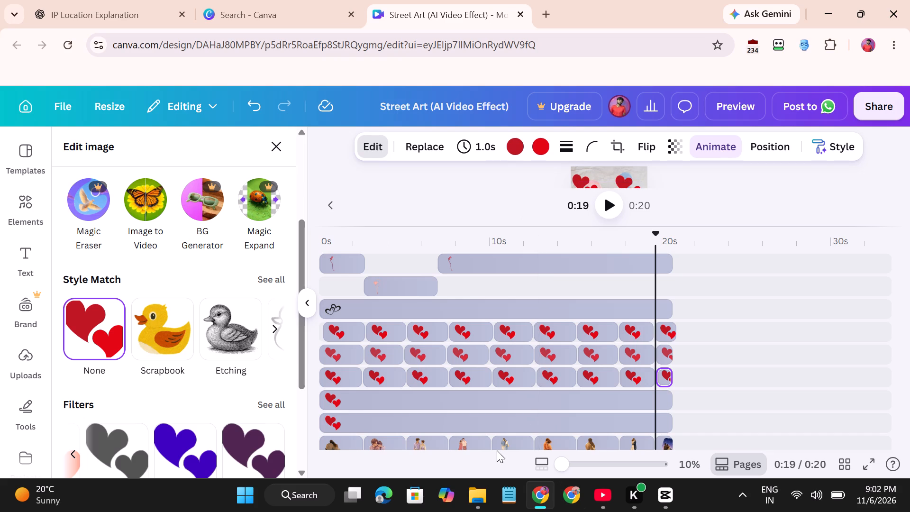
# Split the fourth red double-heart clip at about 2.5, 5.1 and 7.6 s, where the second, third and fourth couples start.
pyautogui.click(363, 397)
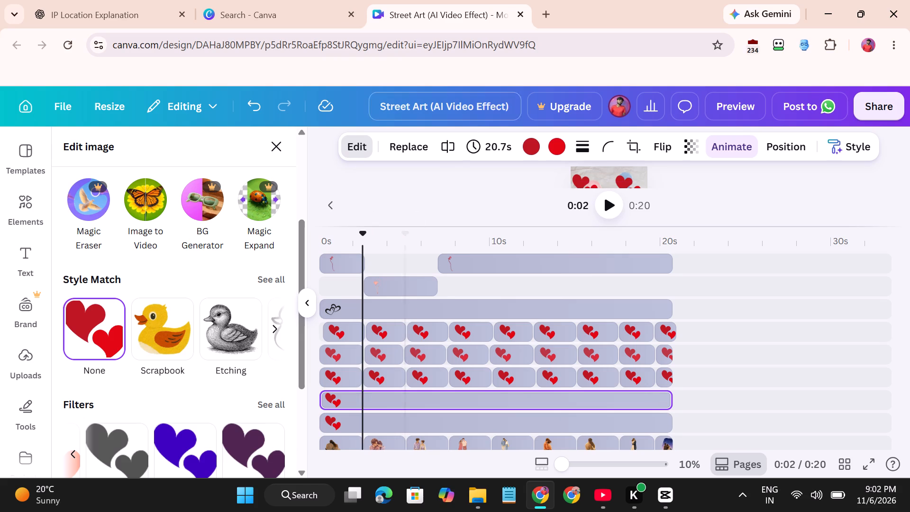
pyautogui.click(455, 148)
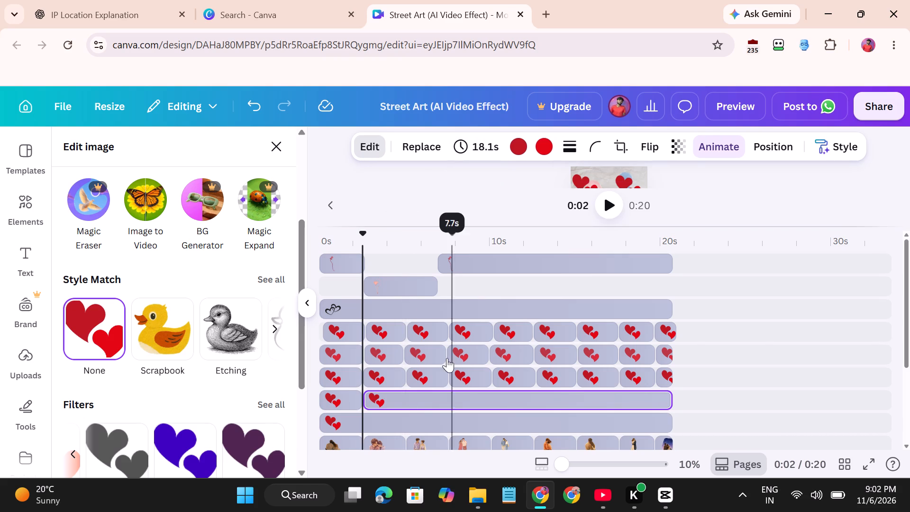
pyautogui.click(408, 393)
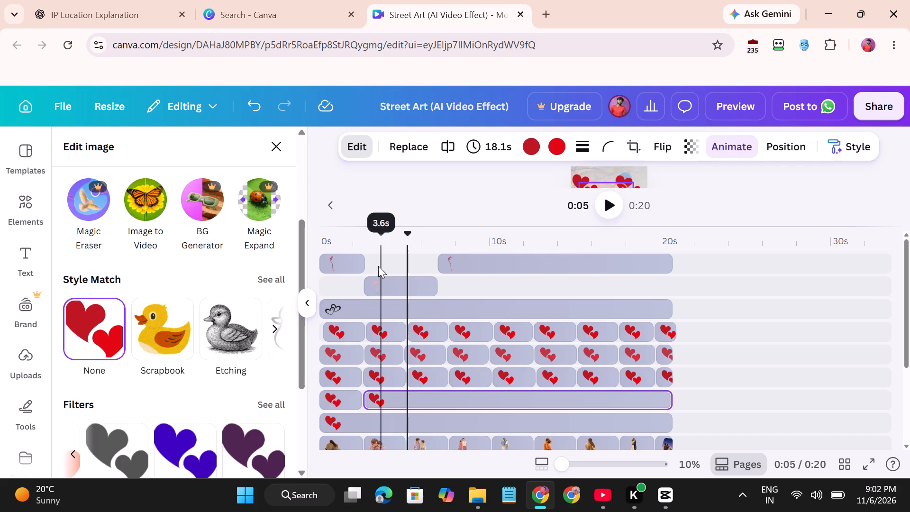
pyautogui.click(453, 151)
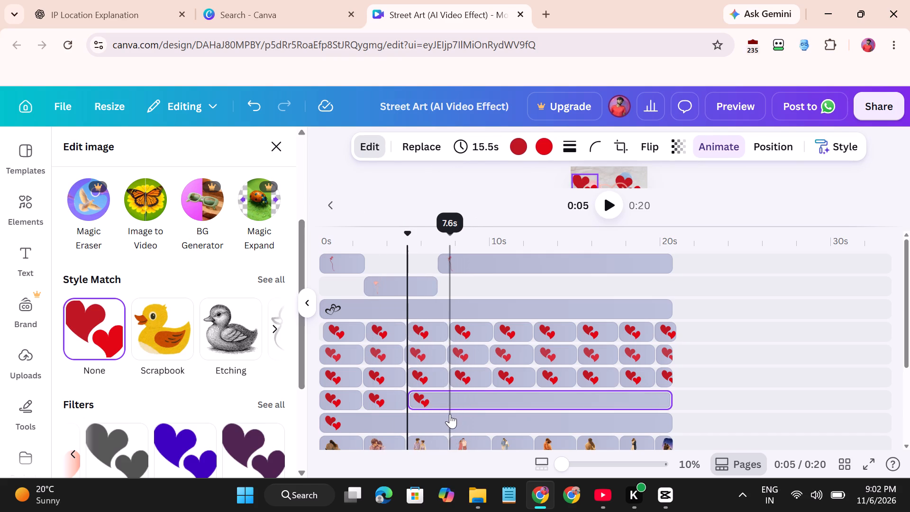
pyautogui.click(449, 399)
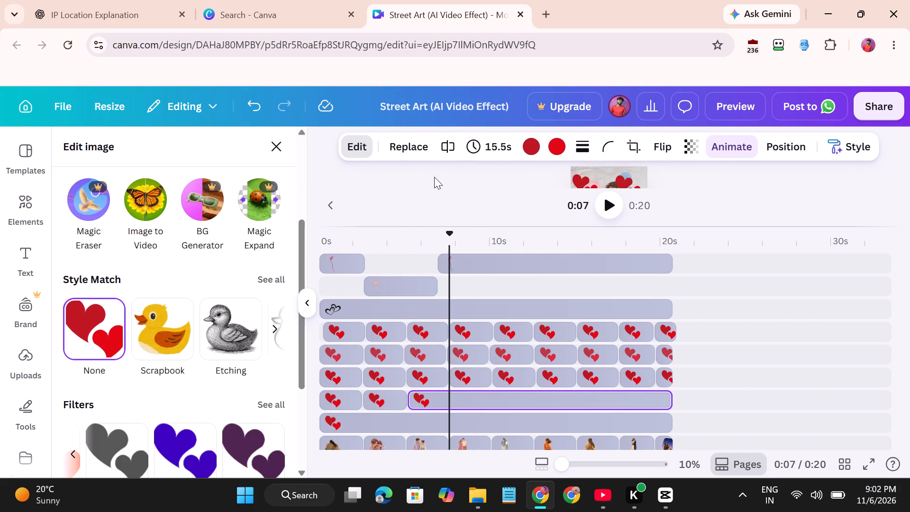
pyautogui.click(446, 146)
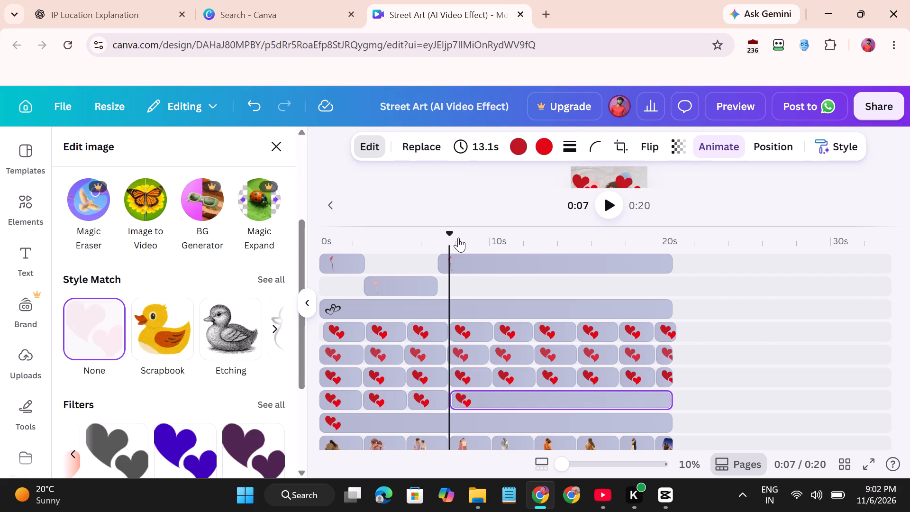
# Split the rest of the fourth red double-heart clip at the remaining couple changes: about 10.1, 12.7, 15.1, 17.6 and 19.7 s.
pyautogui.click(492, 395)
pyautogui.click(450, 141)
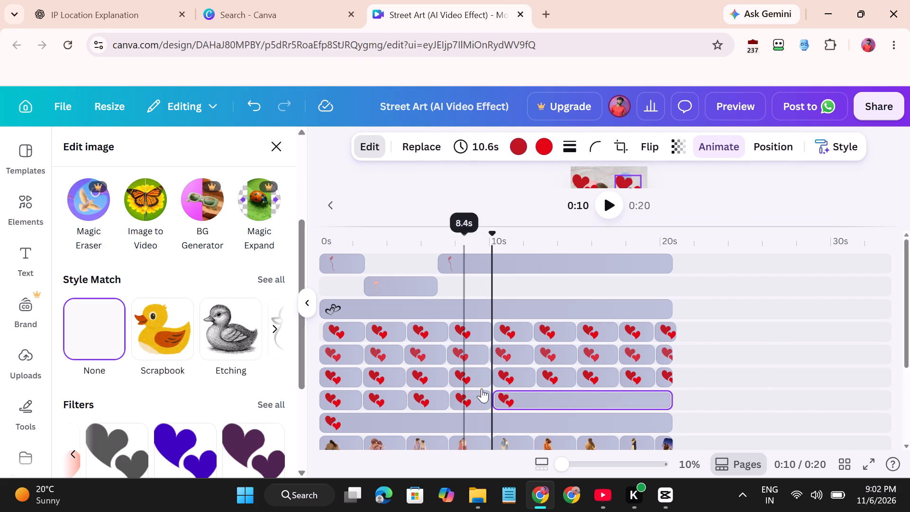
pyautogui.click(537, 391)
pyautogui.click(450, 147)
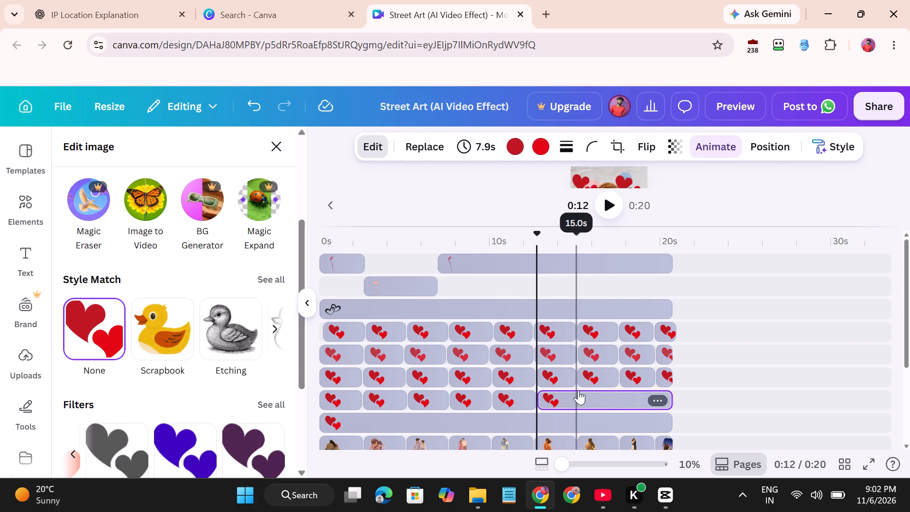
pyautogui.click(578, 390)
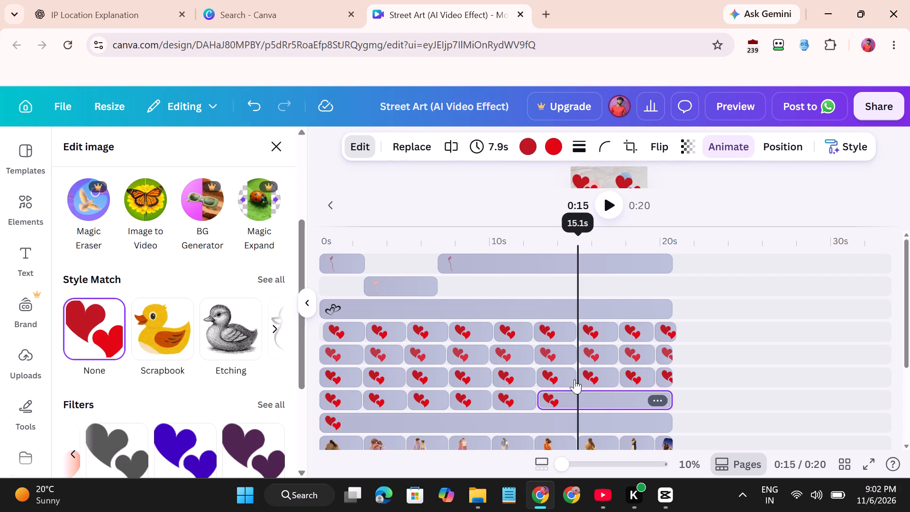
pyautogui.click(453, 150)
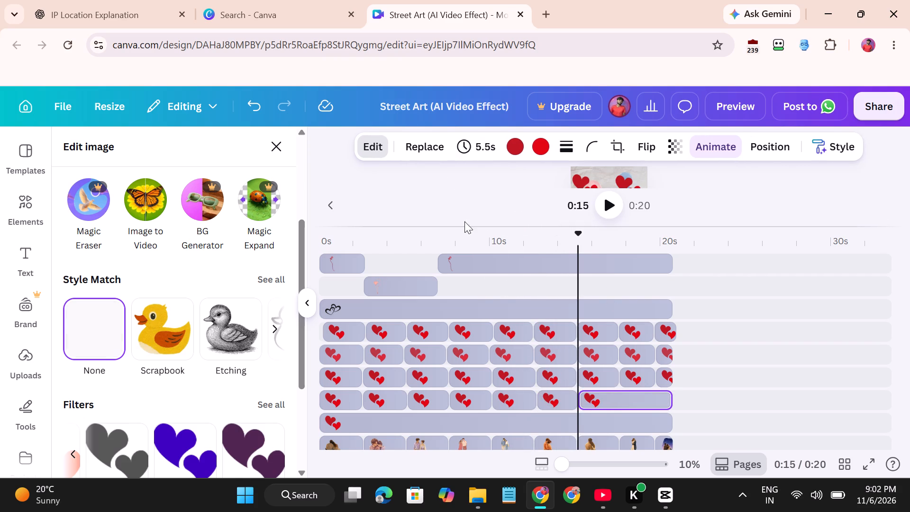
pyautogui.click(620, 388)
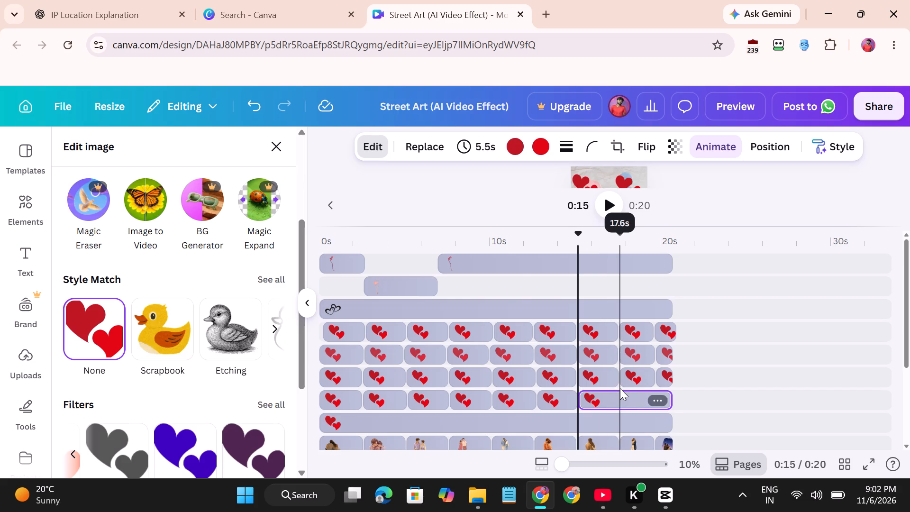
pyautogui.click(458, 146)
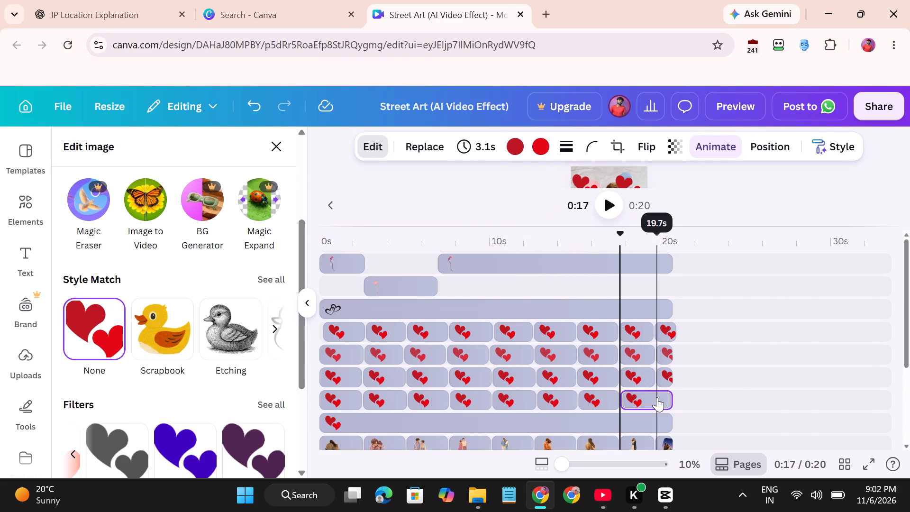
pyautogui.click(657, 397)
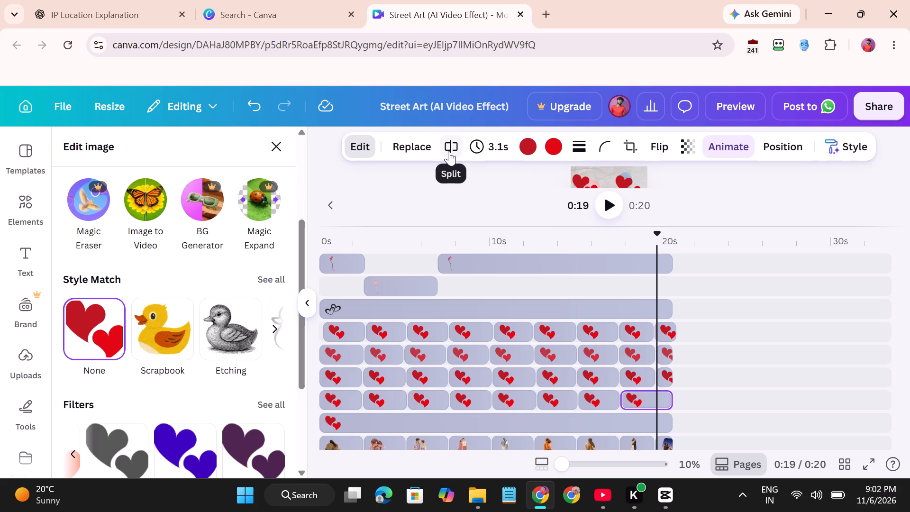
pyautogui.click(449, 151)
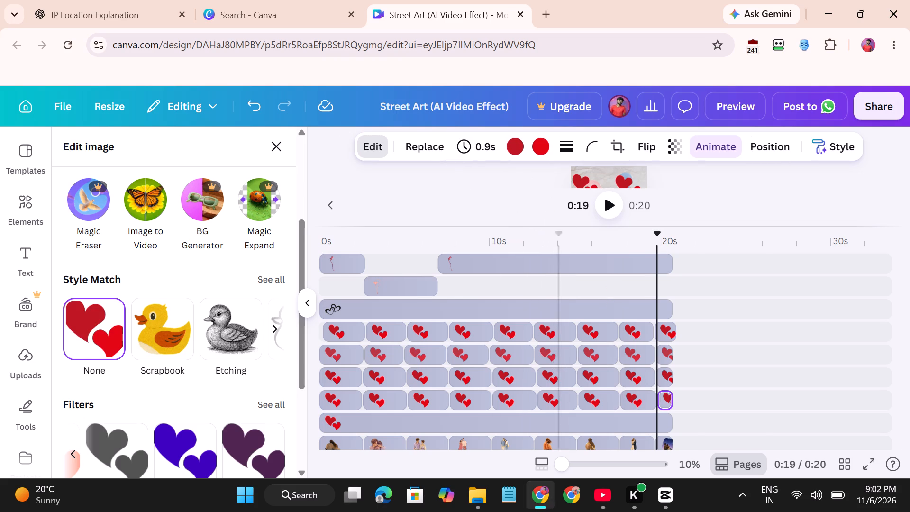
# Split the fifth red double-heart clip, just above the couples' clips, at about 2.5, 5.1 and 7.5 s.
pyautogui.click(364, 423)
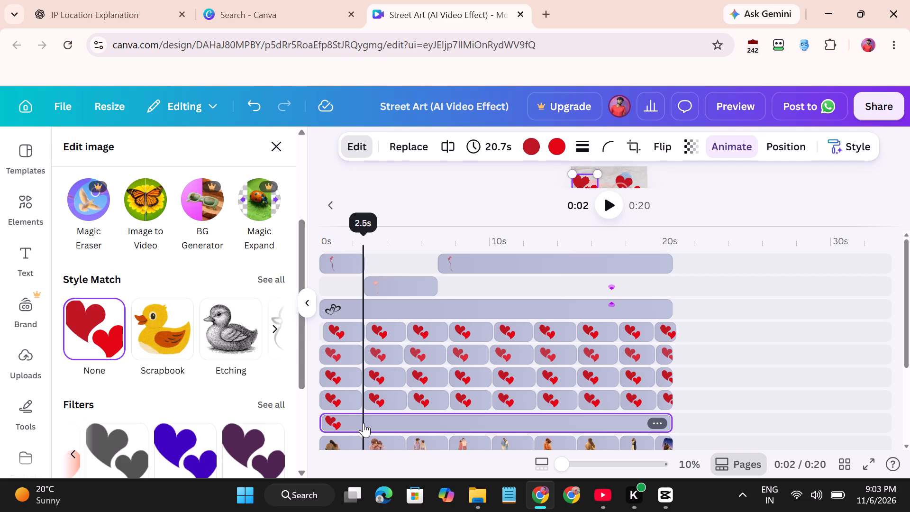
pyautogui.click(450, 143)
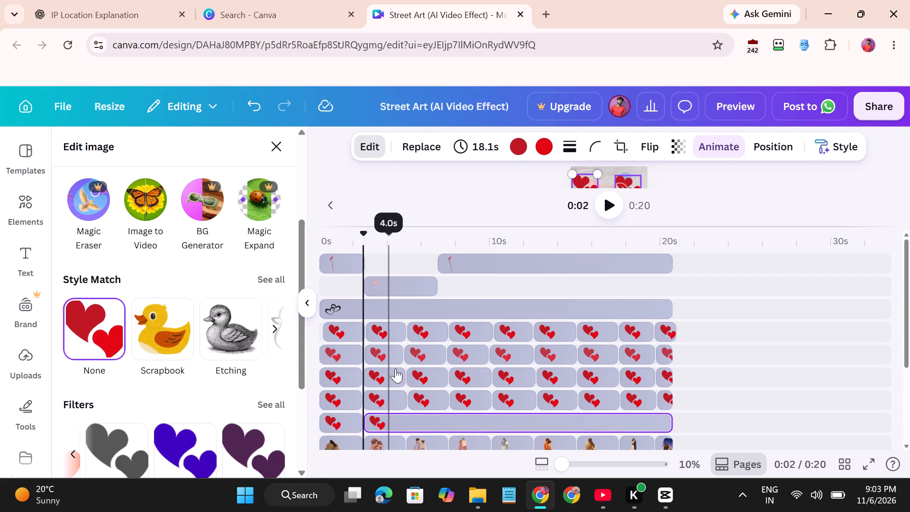
pyautogui.click(408, 421)
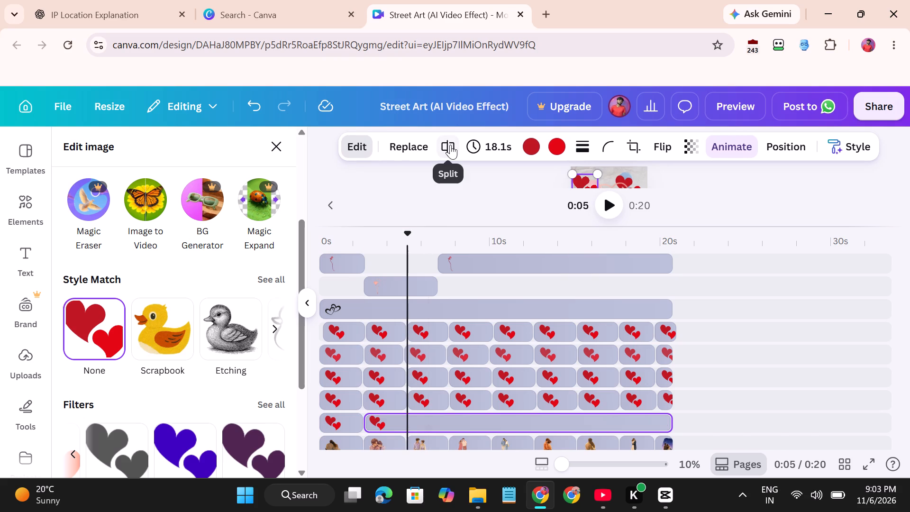
pyautogui.click(450, 145)
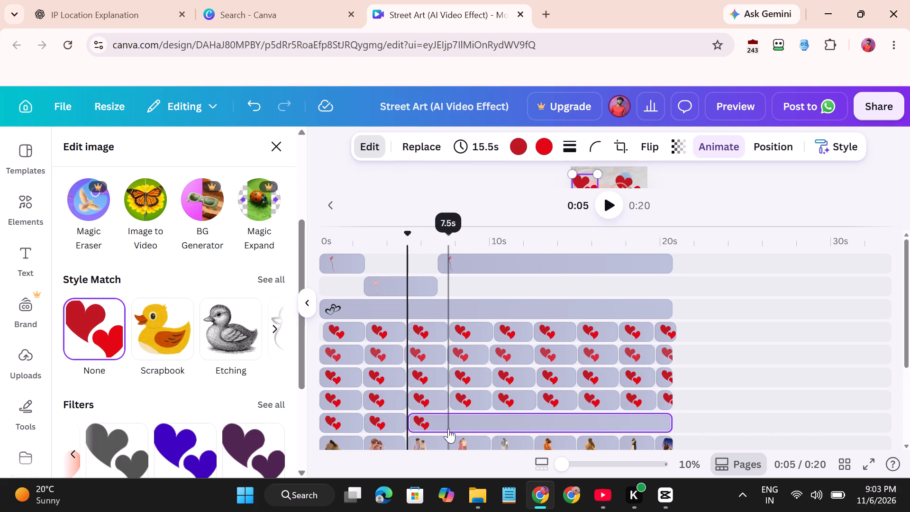
pyautogui.click(449, 427)
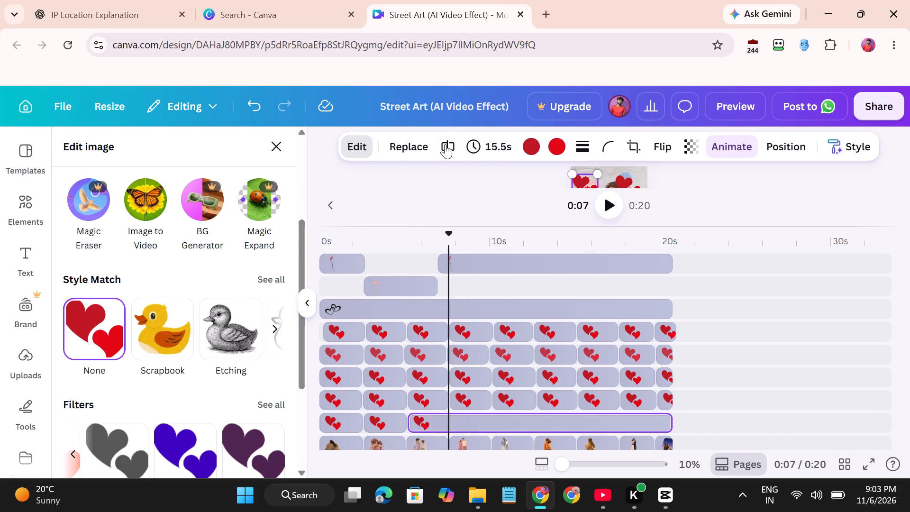
pyautogui.click(445, 140)
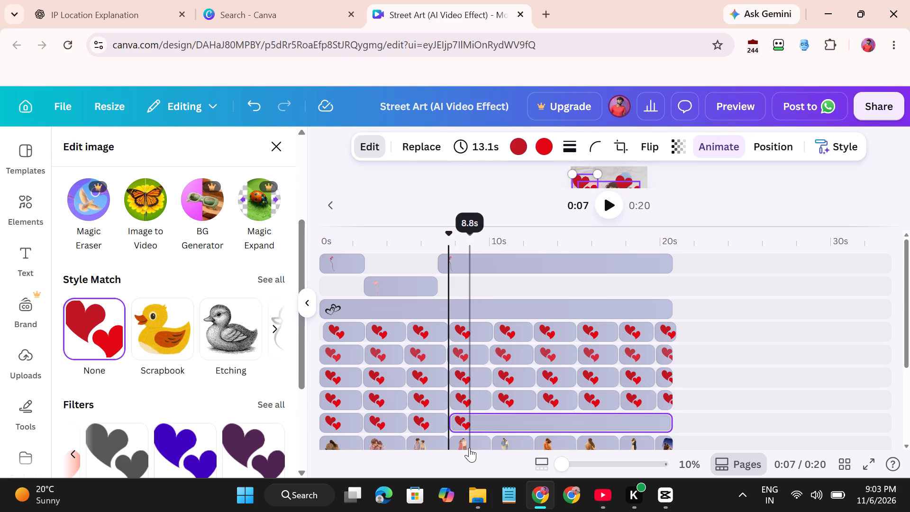
# Split the rest of the fifth red double-heart clip at the remaining couple changes: about 10.1, 12.7, 15.1, 17.6 and 19.8 s.
pyautogui.click(492, 418)
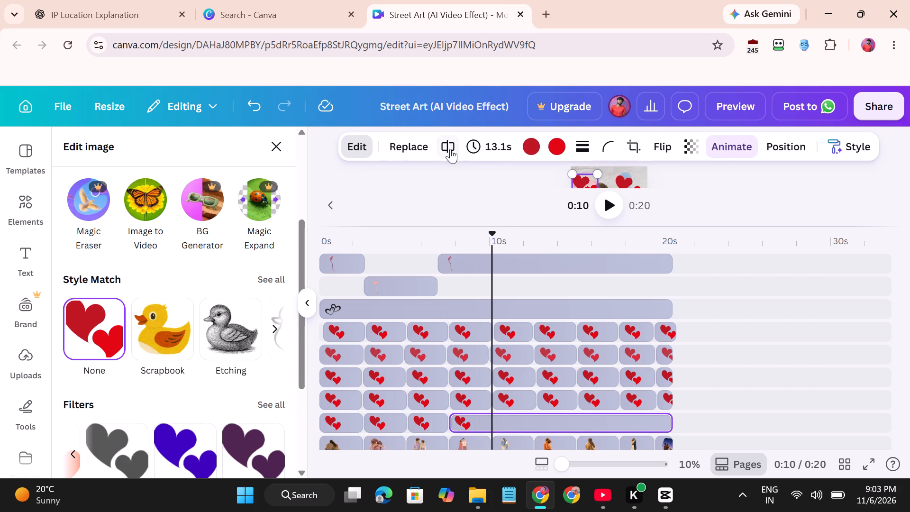
pyautogui.click(449, 147)
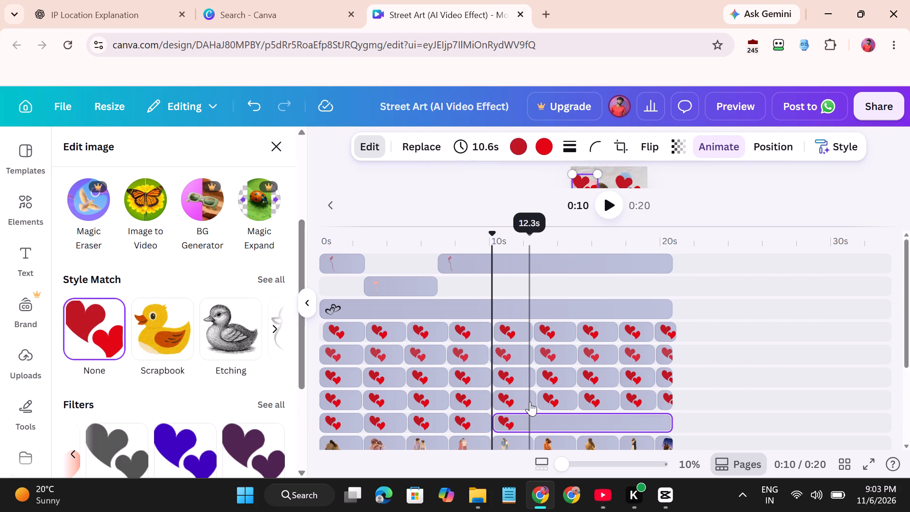
pyautogui.click(536, 410)
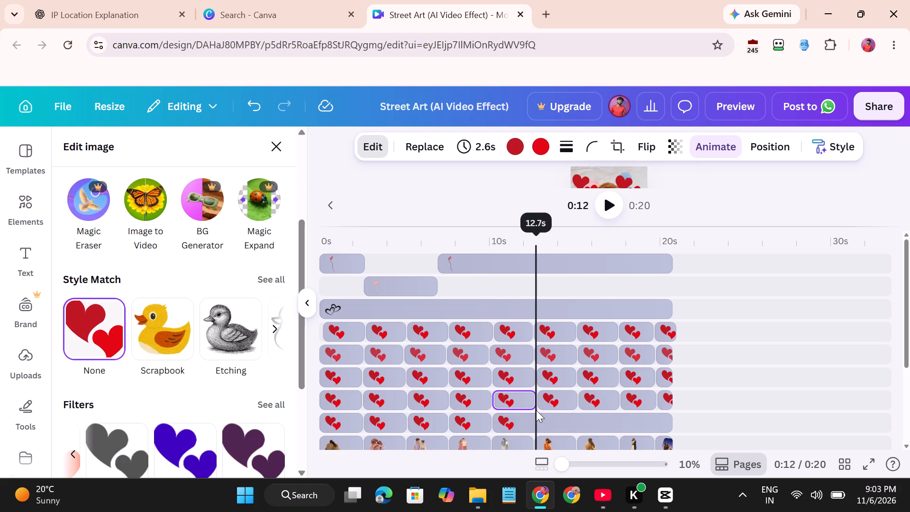
pyautogui.click(539, 417)
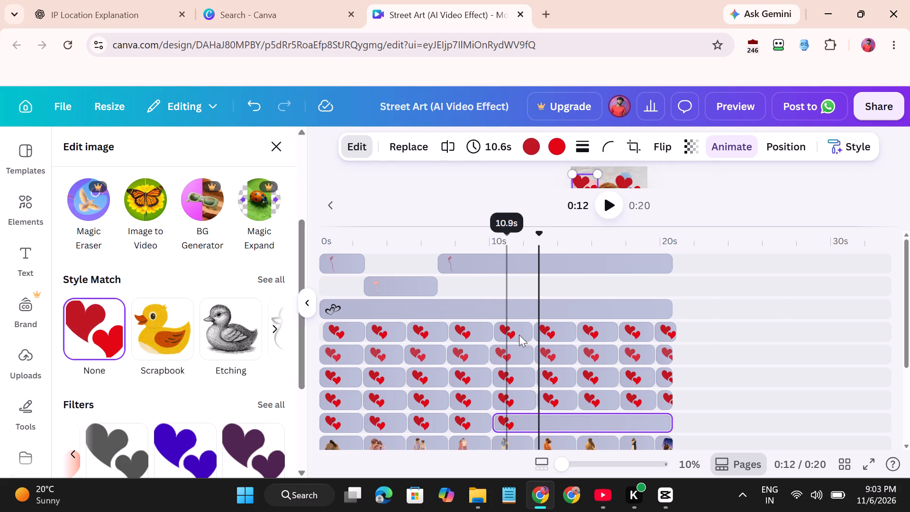
pyautogui.click(538, 411)
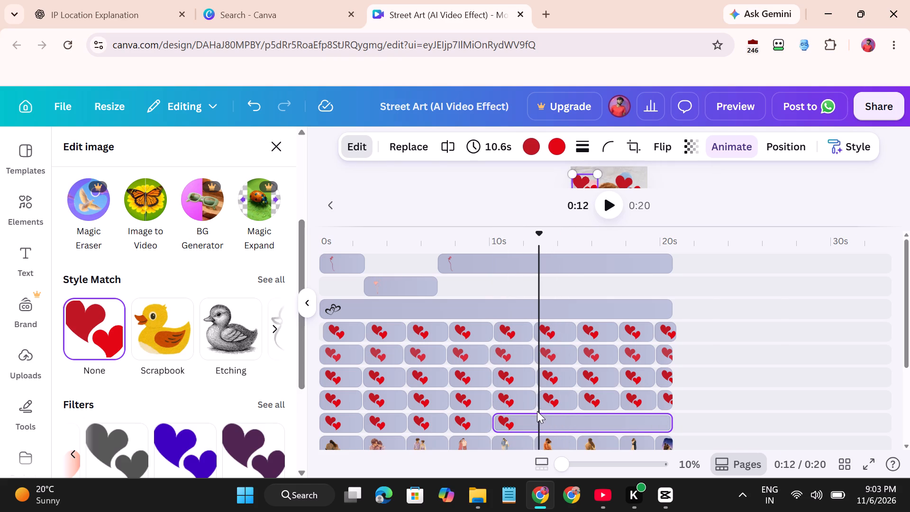
pyautogui.click(448, 144)
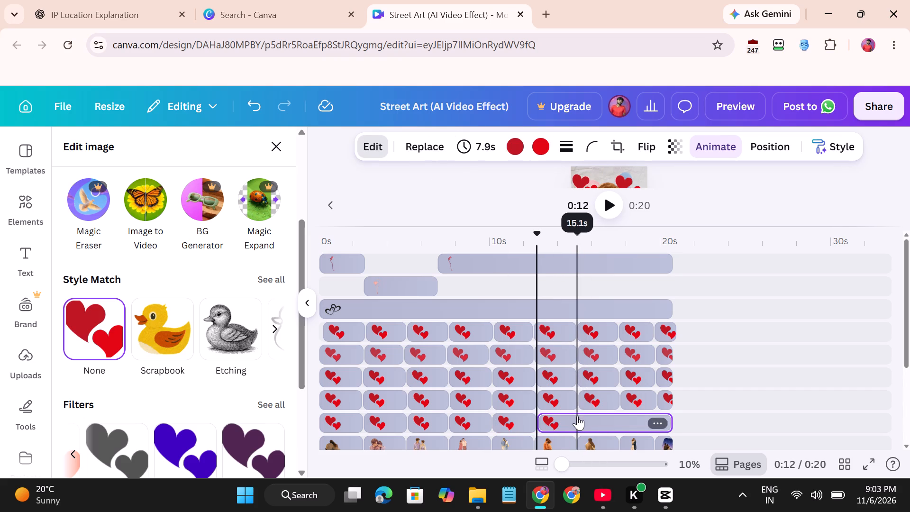
pyautogui.click(577, 419)
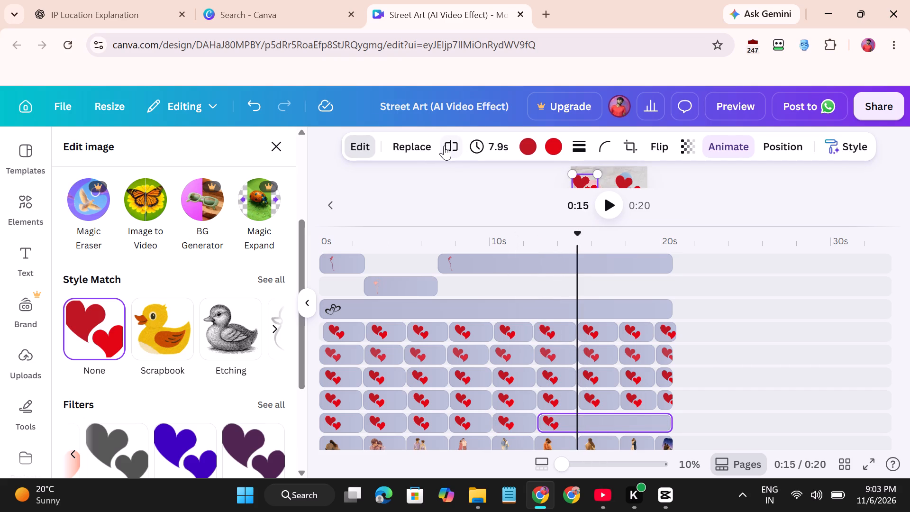
pyautogui.click(444, 146)
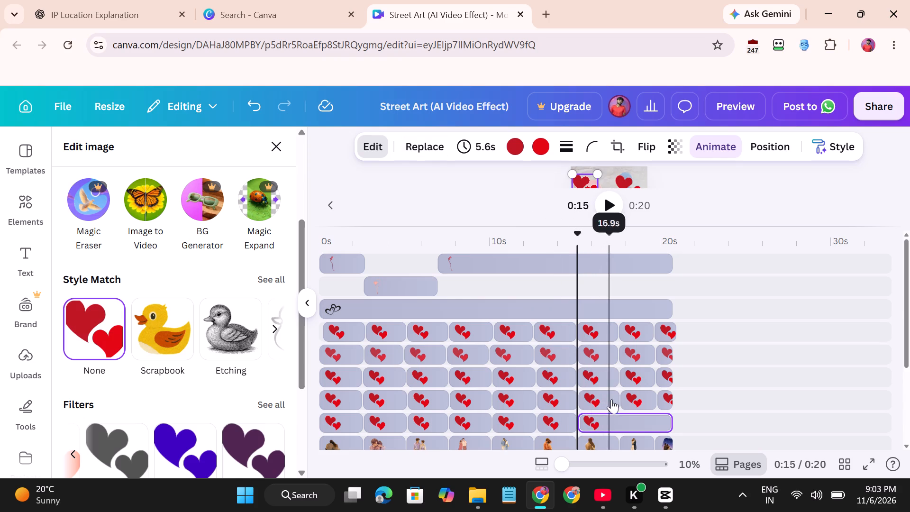
pyautogui.click(620, 405)
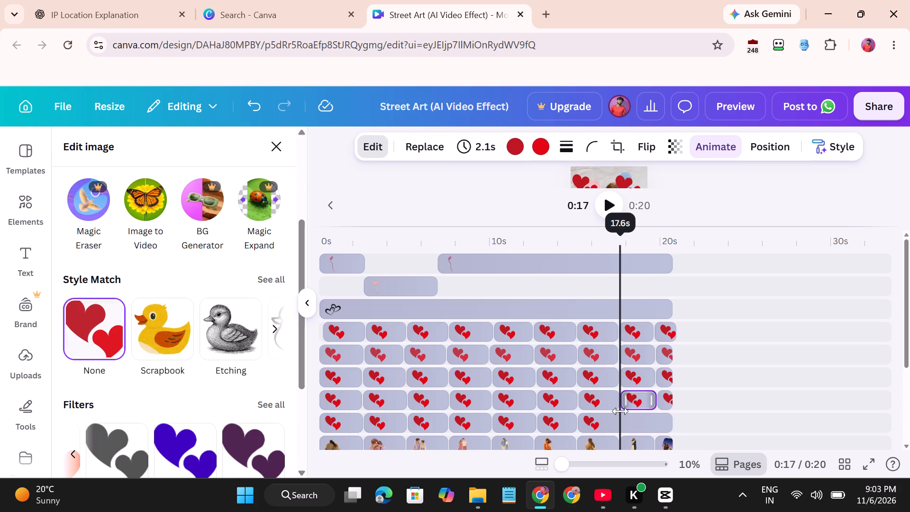
pyautogui.click(621, 421)
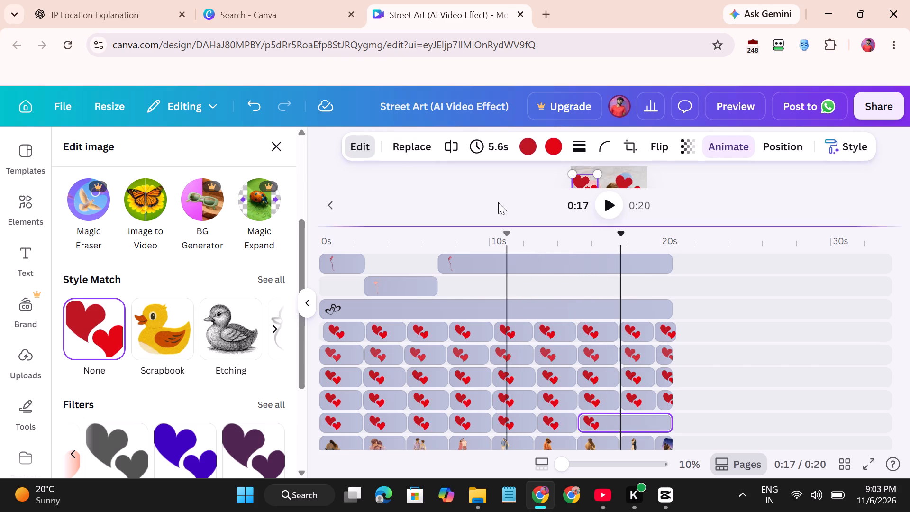
pyautogui.click(451, 141)
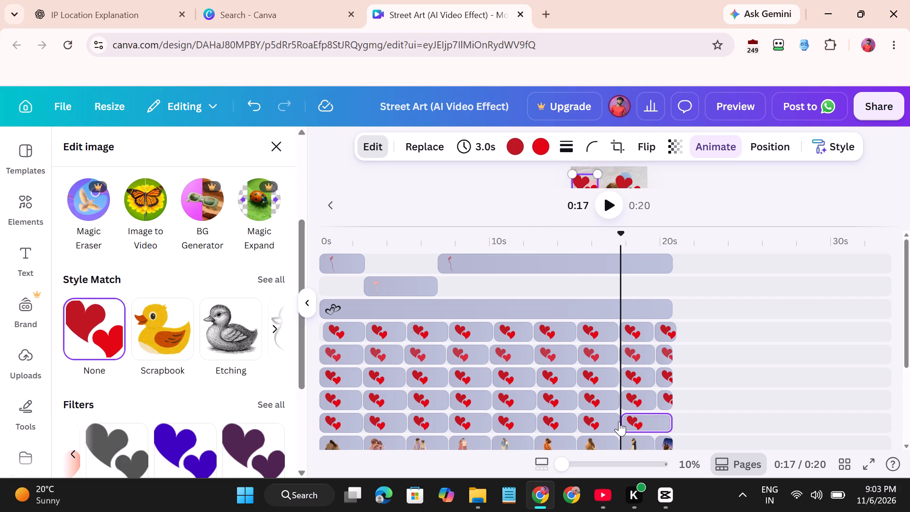
pyautogui.click(658, 416)
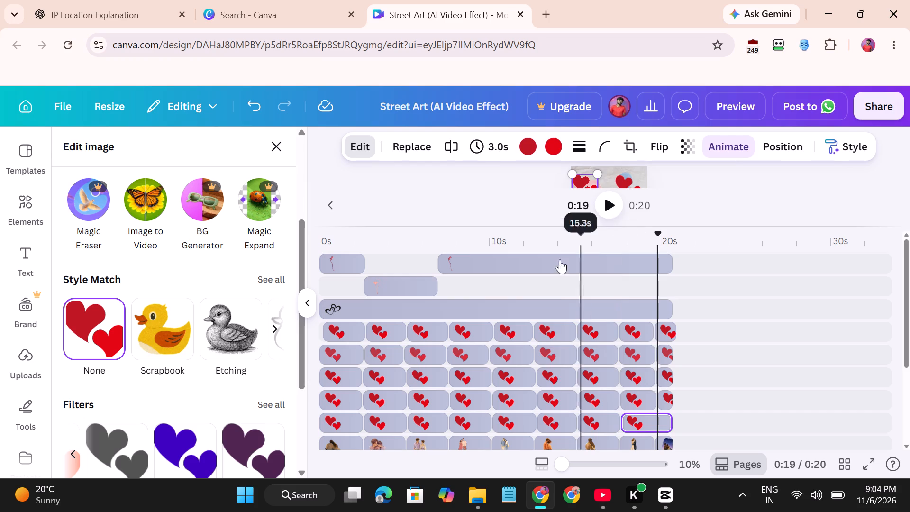
pyautogui.click(454, 141)
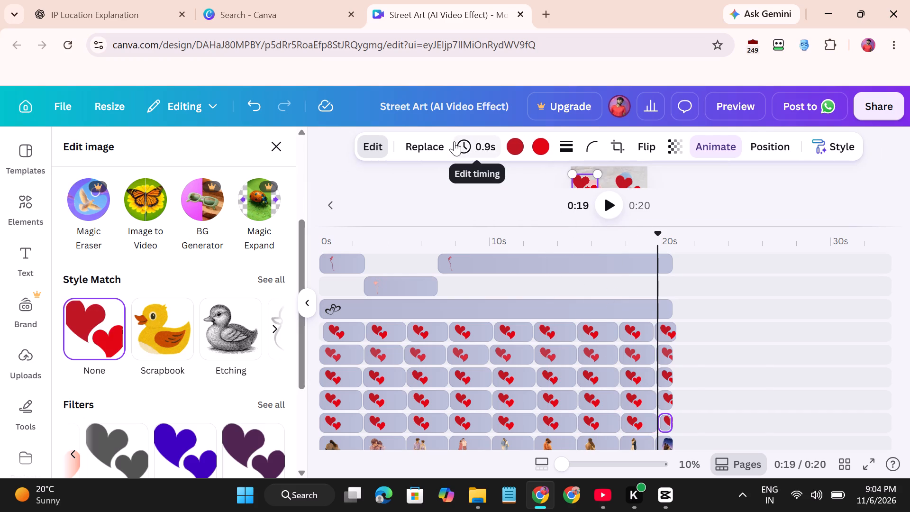